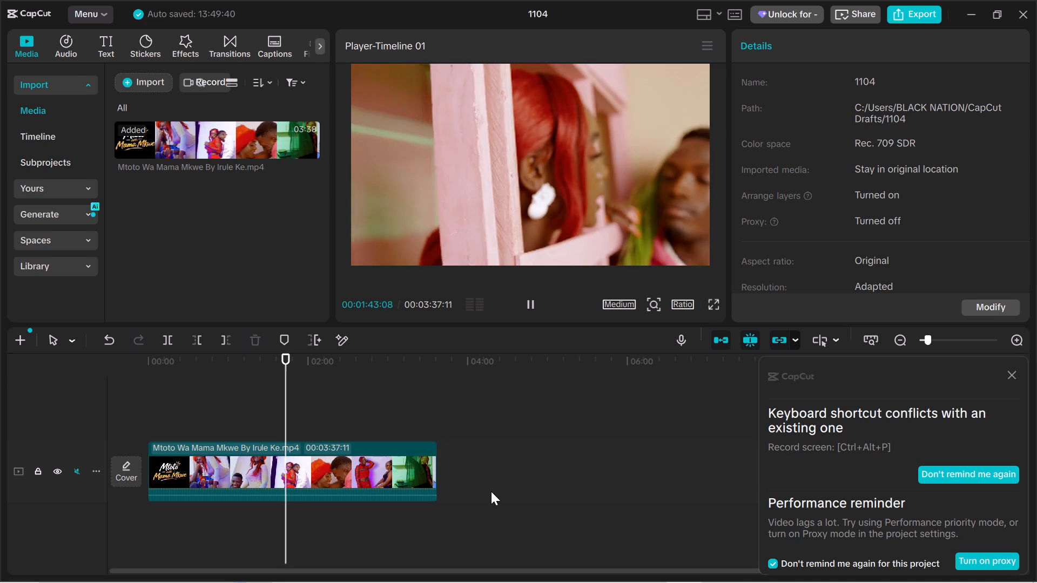
pyautogui.press('space')
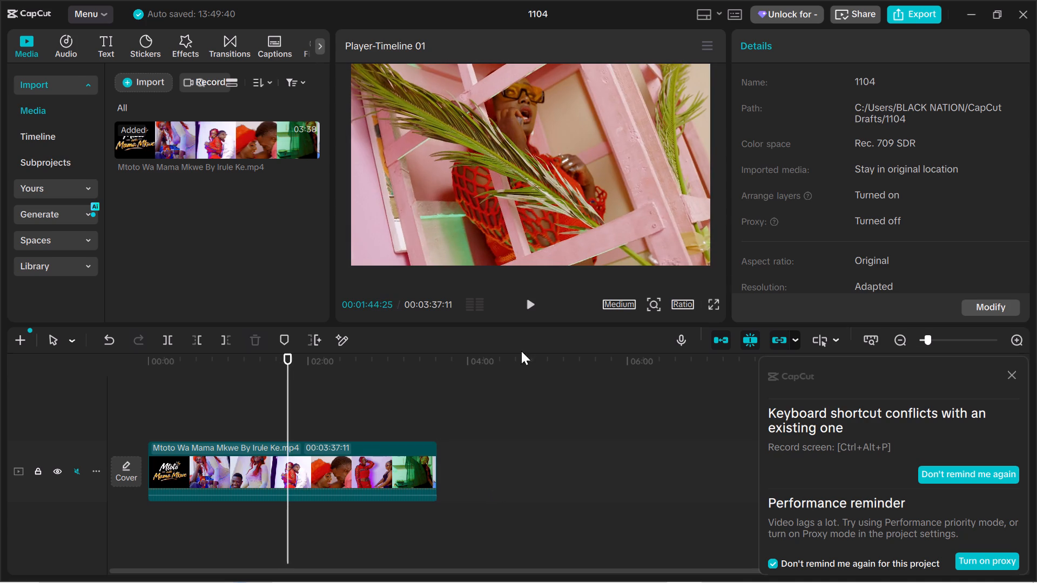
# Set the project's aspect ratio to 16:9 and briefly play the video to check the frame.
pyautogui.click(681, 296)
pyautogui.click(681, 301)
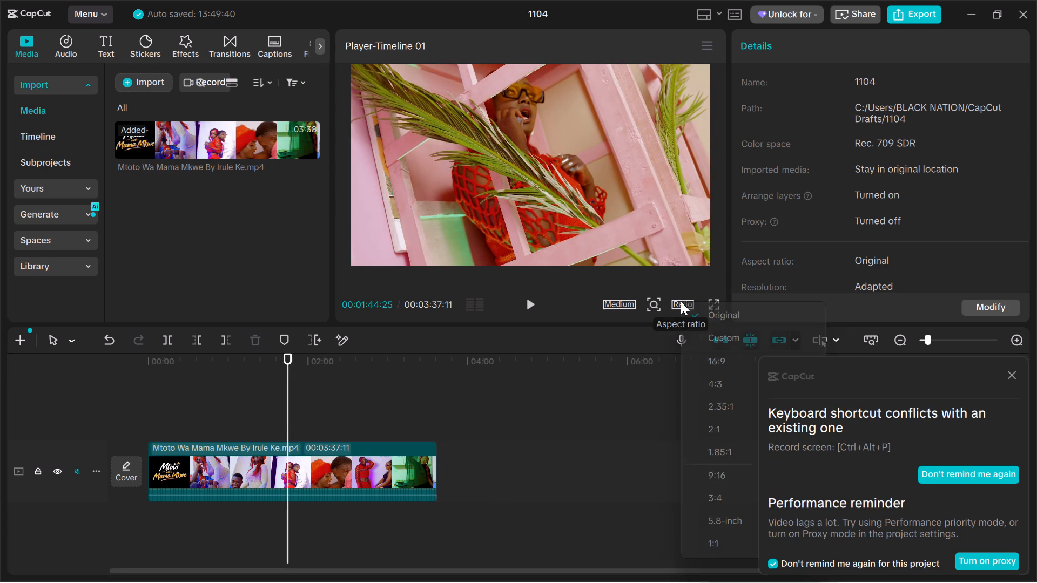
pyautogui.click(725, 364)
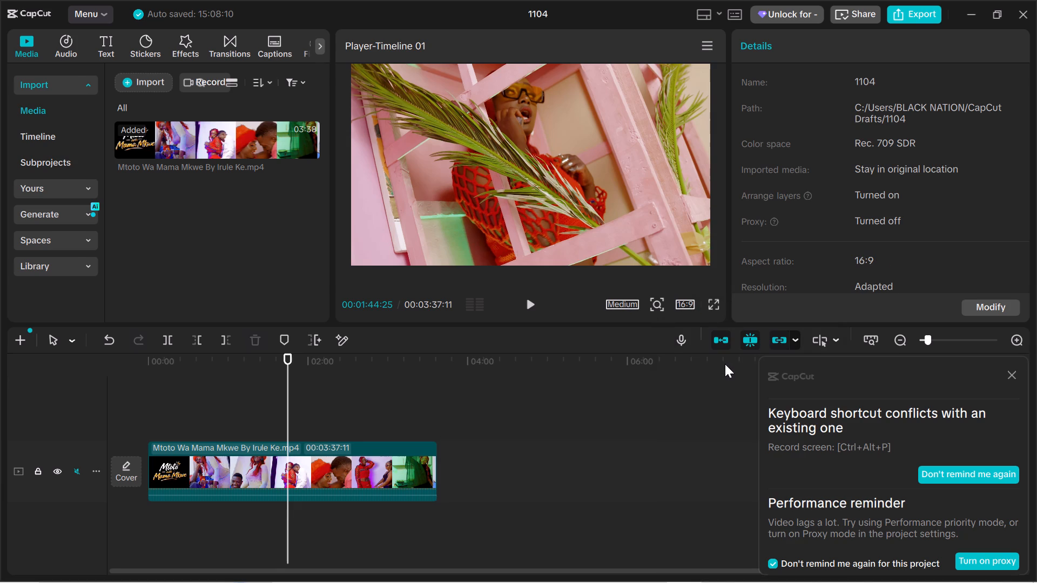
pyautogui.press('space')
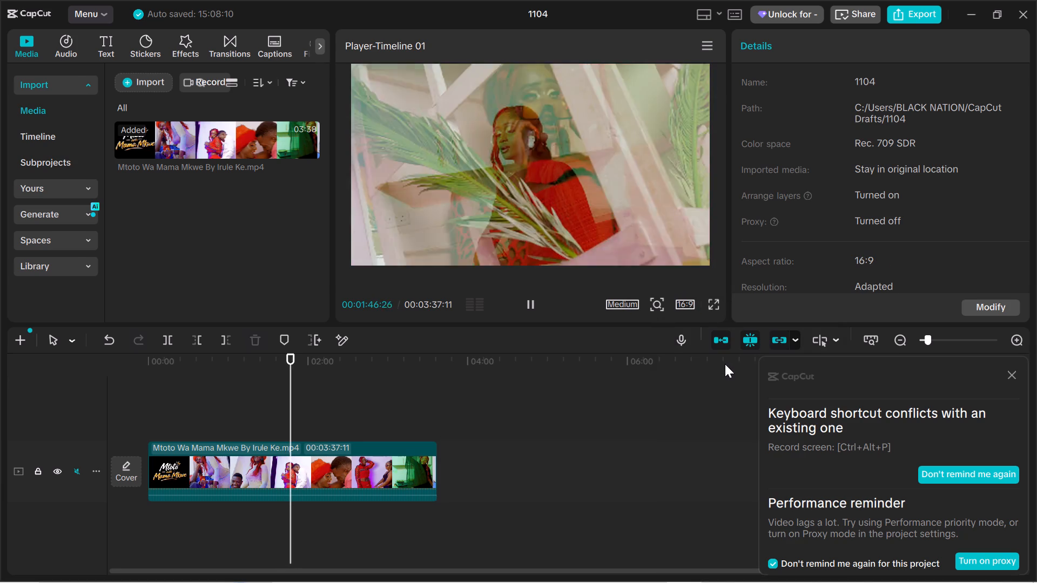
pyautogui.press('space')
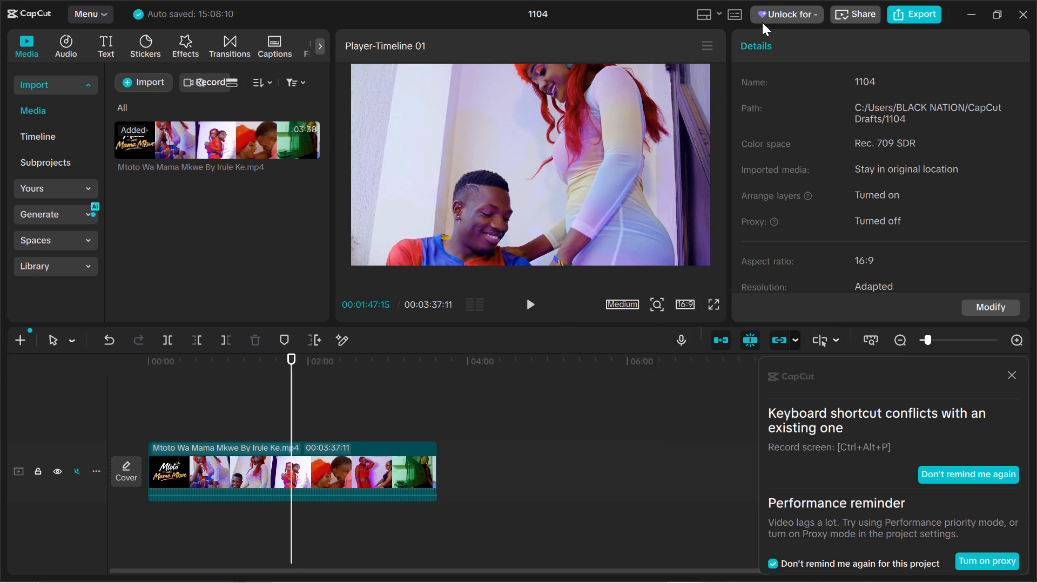
# Change the workspace layout to Vertical.
pyautogui.click(717, 15)
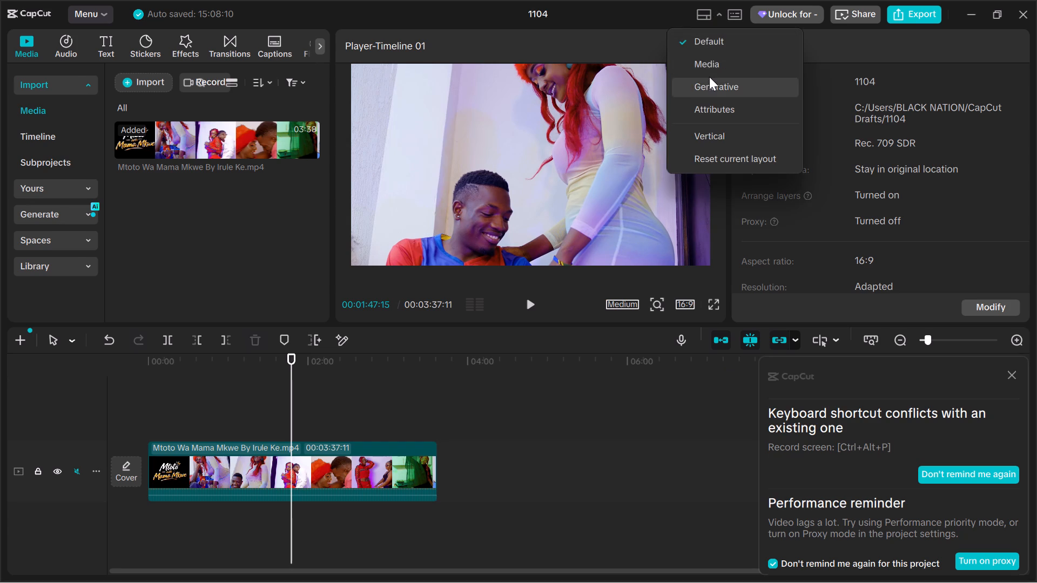
pyautogui.click(726, 142)
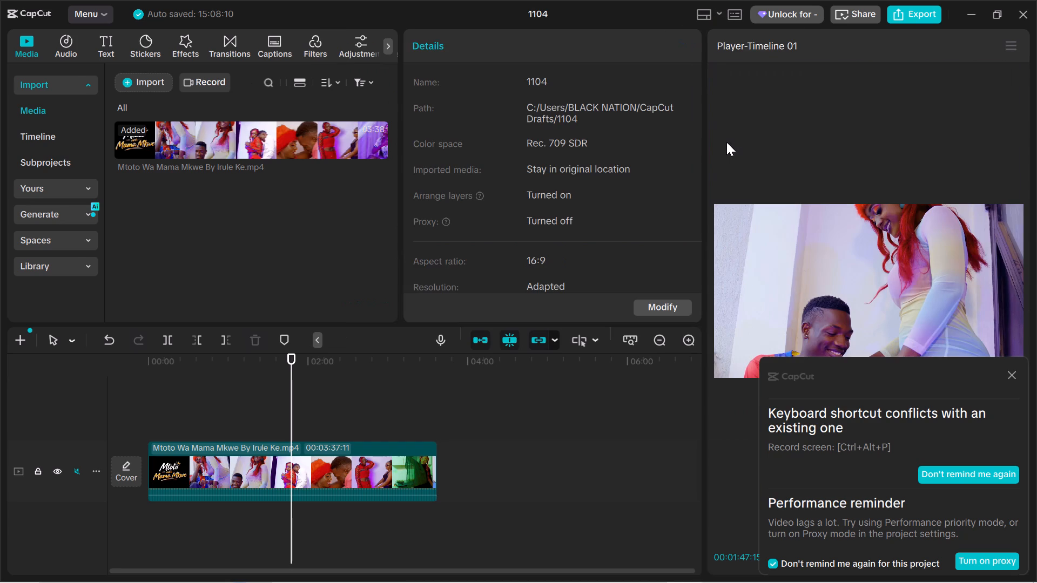
# Clear the player controls by dismissing the reminder pop-up and moving the EditPilot button above the preview image.
pyautogui.click(1014, 371)
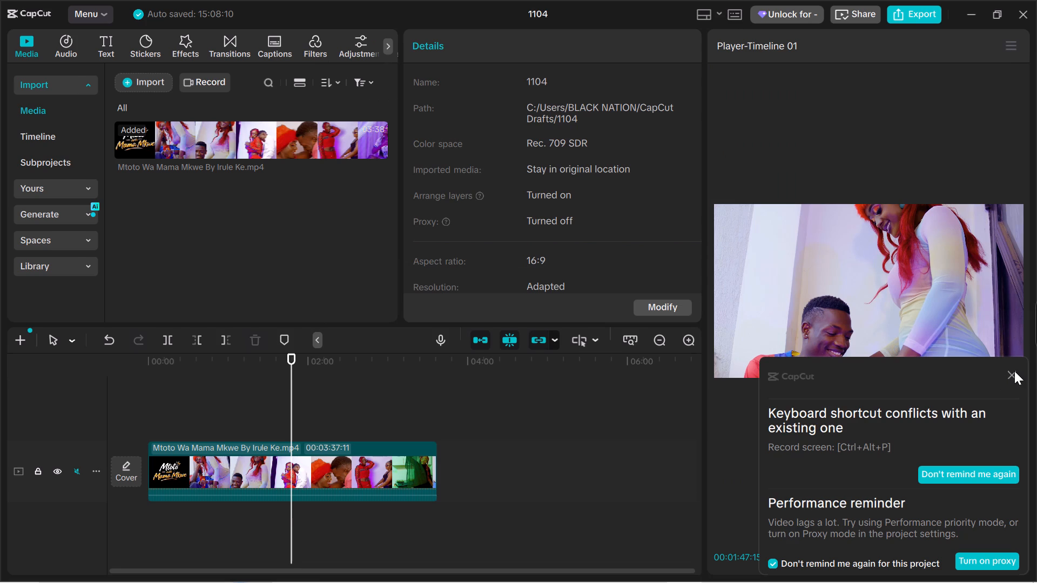
pyautogui.click(1014, 371)
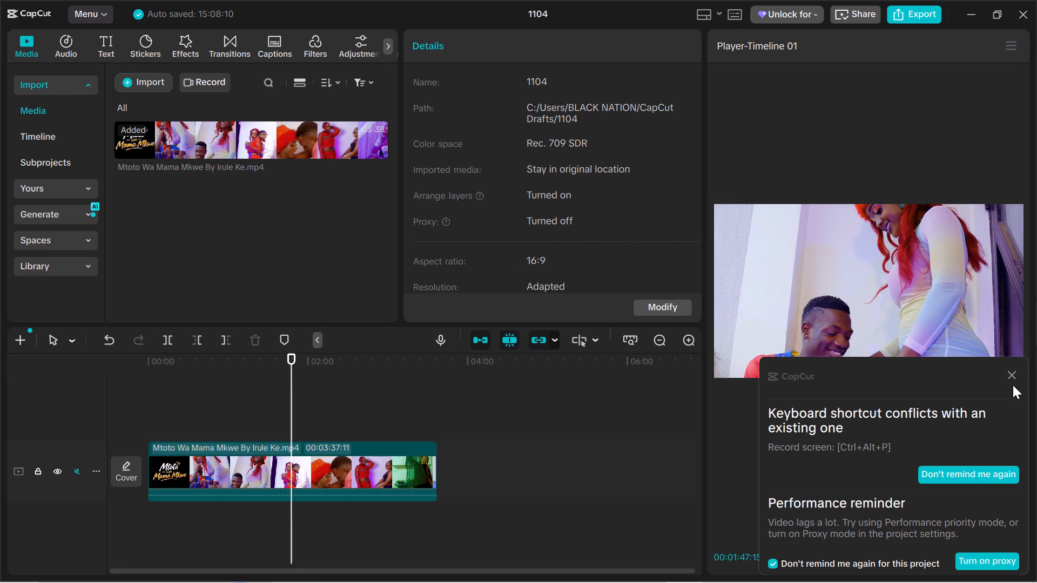
pyautogui.click(1013, 385)
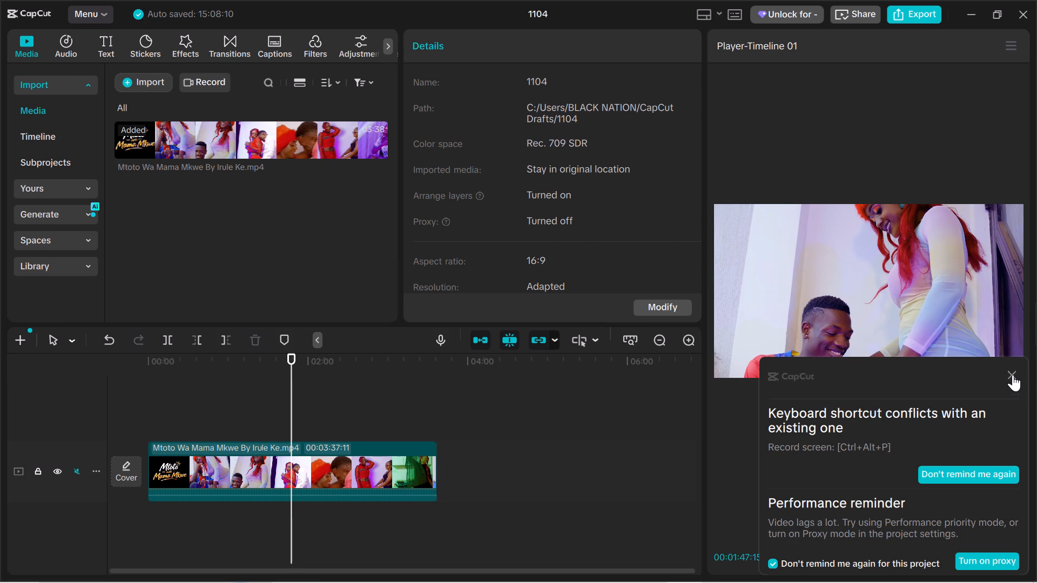
pyautogui.click(1013, 375)
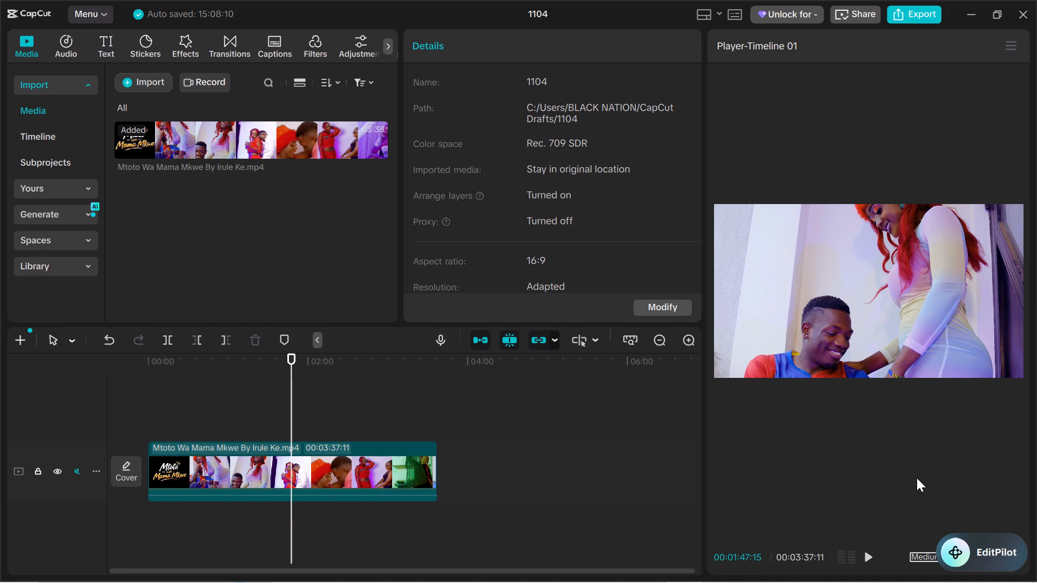
pyautogui.moveTo(999, 544); pyautogui.dragTo(993, 521)
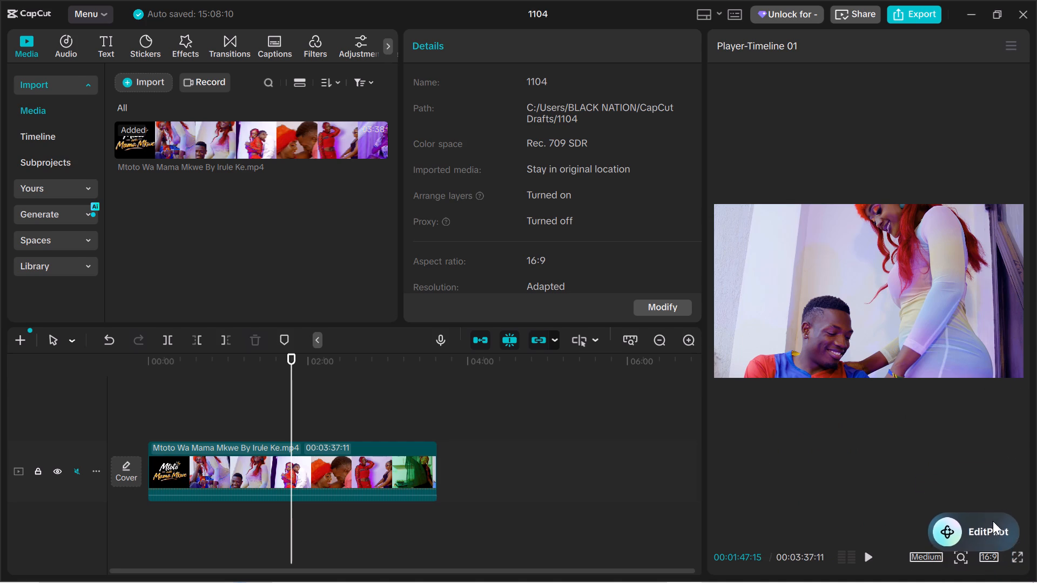
pyautogui.moveTo(993, 521); pyautogui.dragTo(1036, 66)
pyautogui.click(1036, 66)
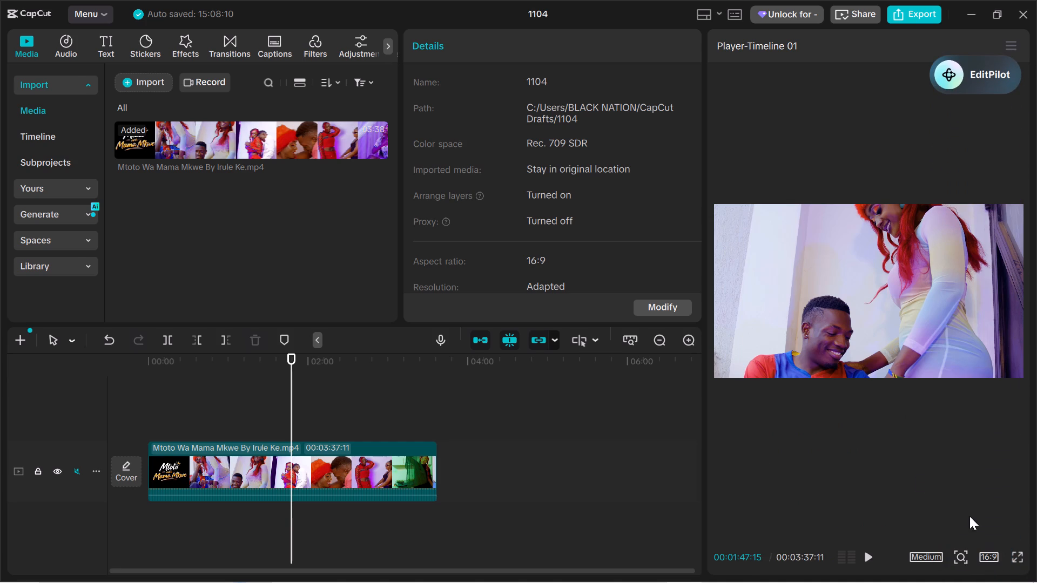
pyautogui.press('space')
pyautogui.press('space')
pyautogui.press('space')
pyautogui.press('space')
# Change the project's aspect ratio to 9:16 and briefly play the music video clip to check the framing.
pyautogui.click(370, 464)
pyautogui.press('space')
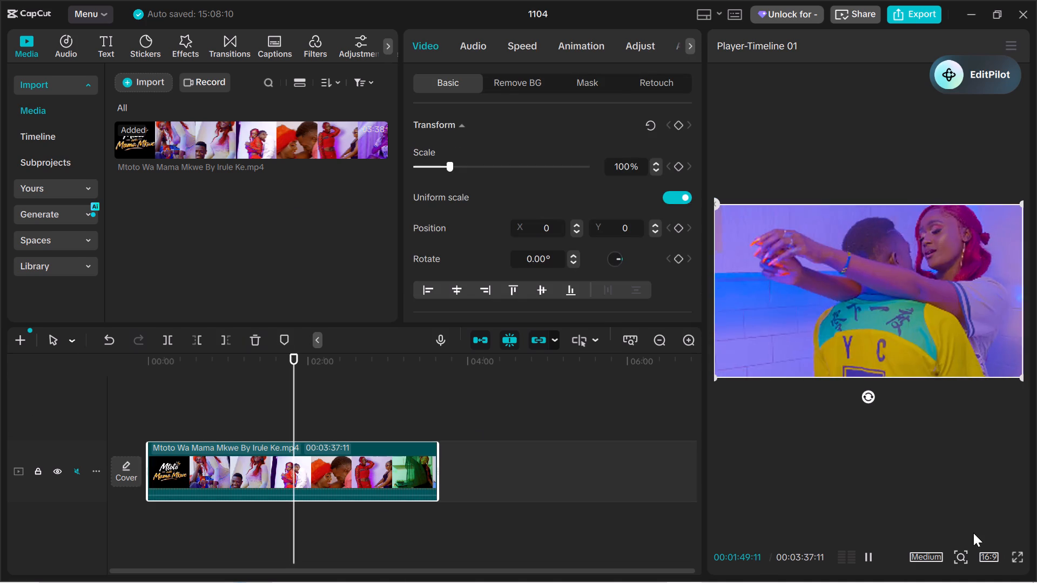
pyautogui.click(993, 561)
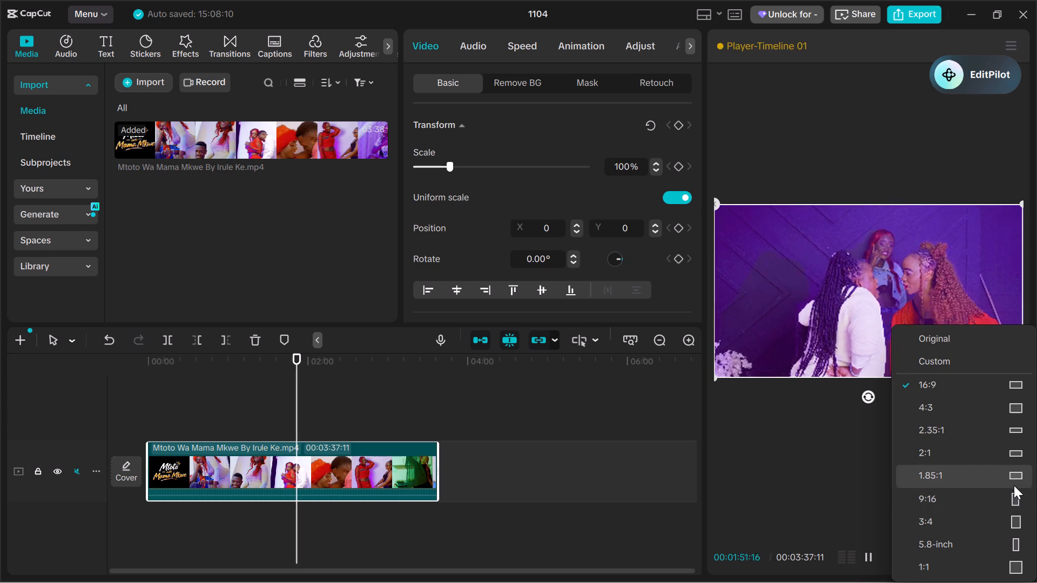
pyautogui.click(1014, 499)
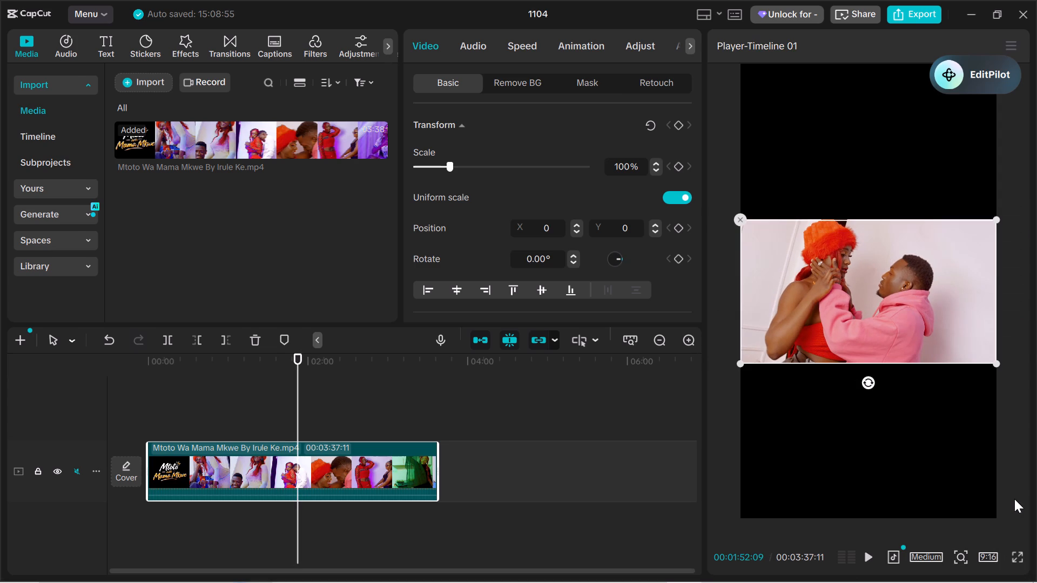
pyautogui.press('space')
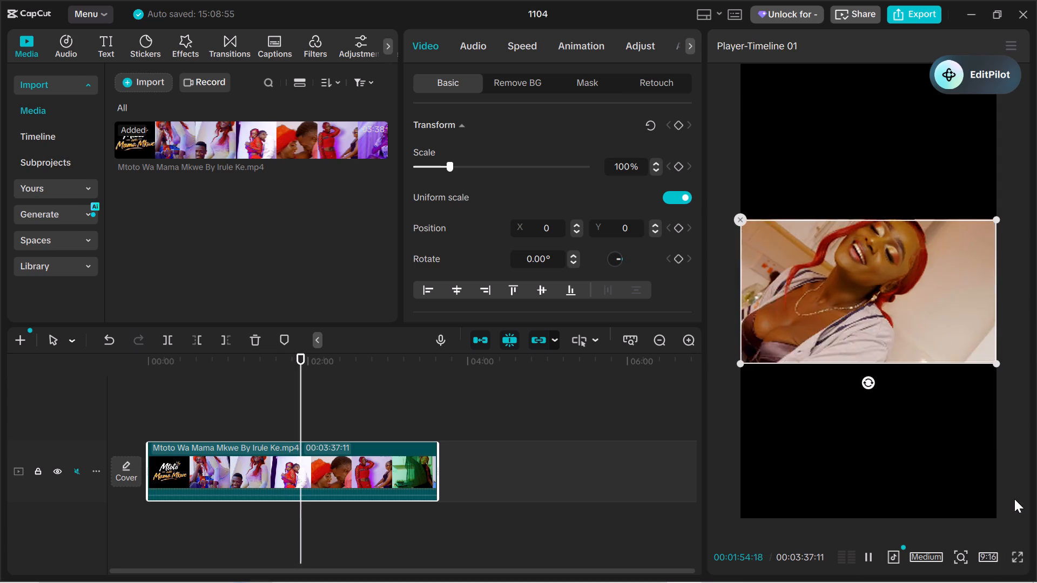
pyautogui.press('space')
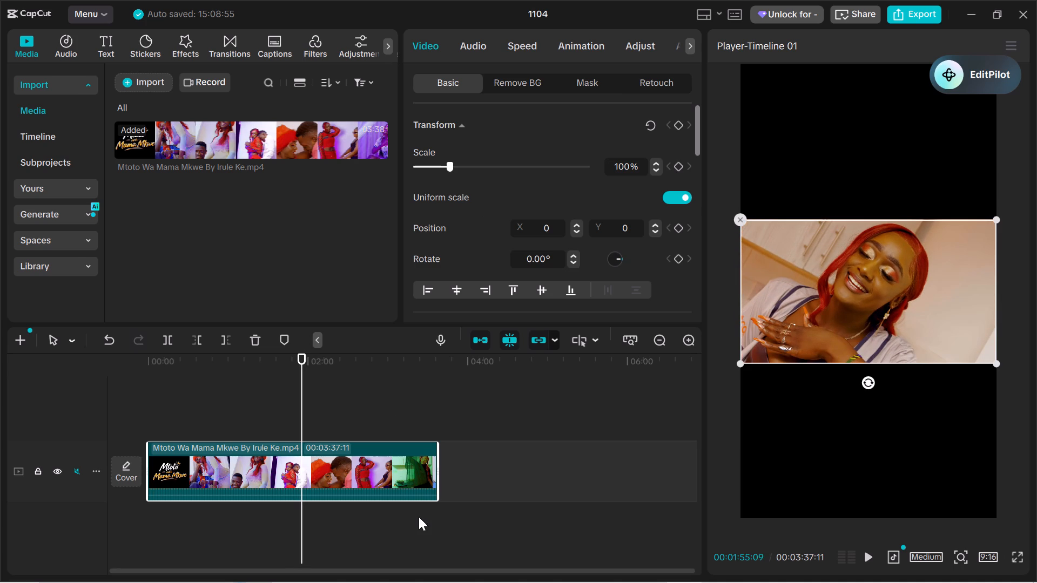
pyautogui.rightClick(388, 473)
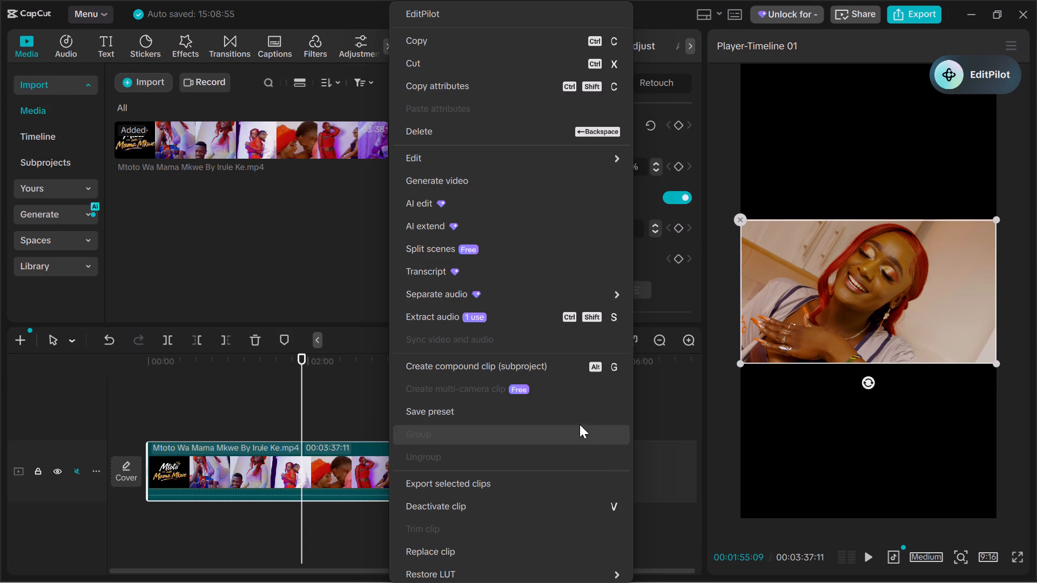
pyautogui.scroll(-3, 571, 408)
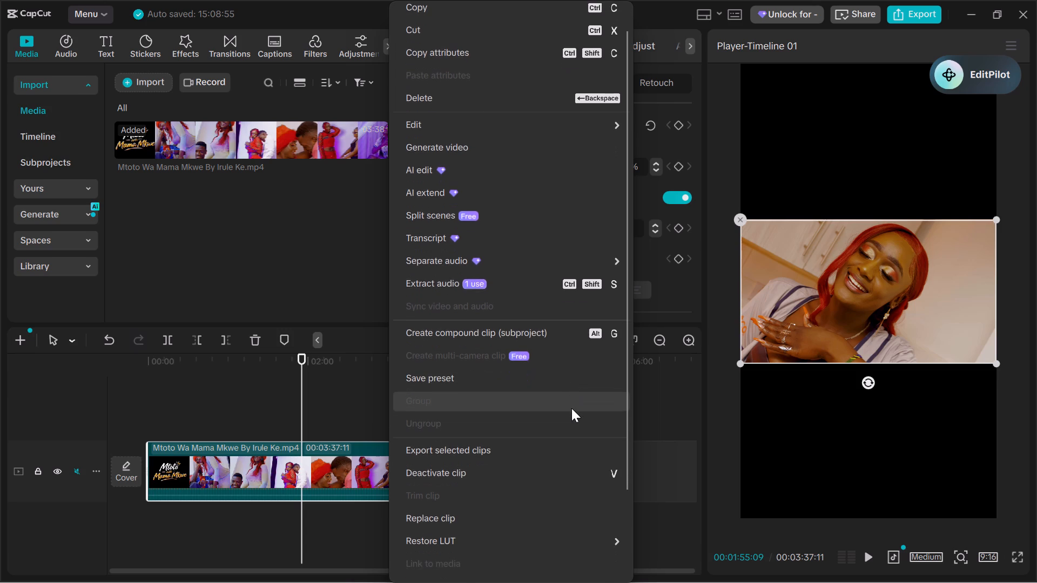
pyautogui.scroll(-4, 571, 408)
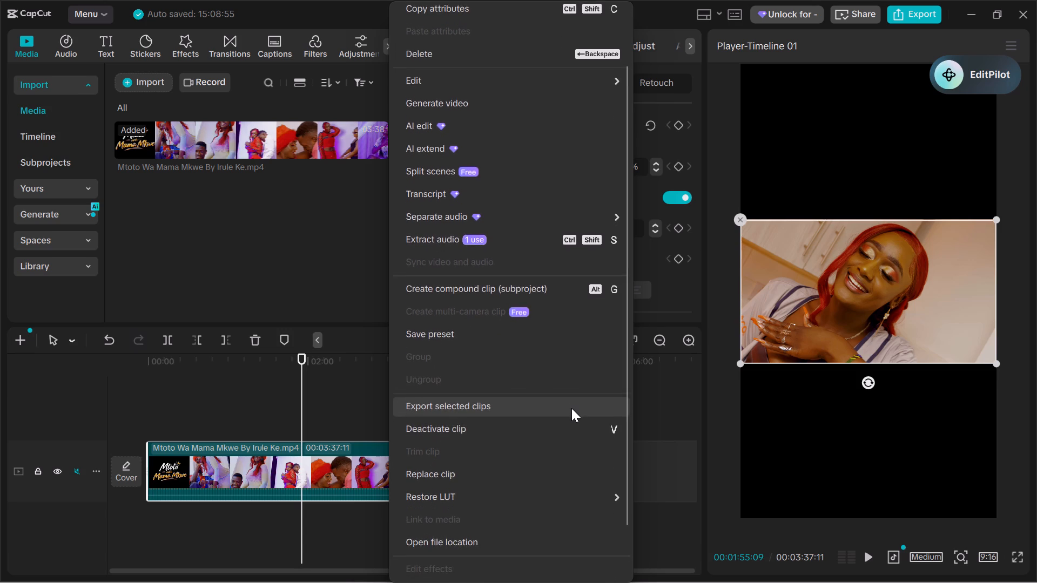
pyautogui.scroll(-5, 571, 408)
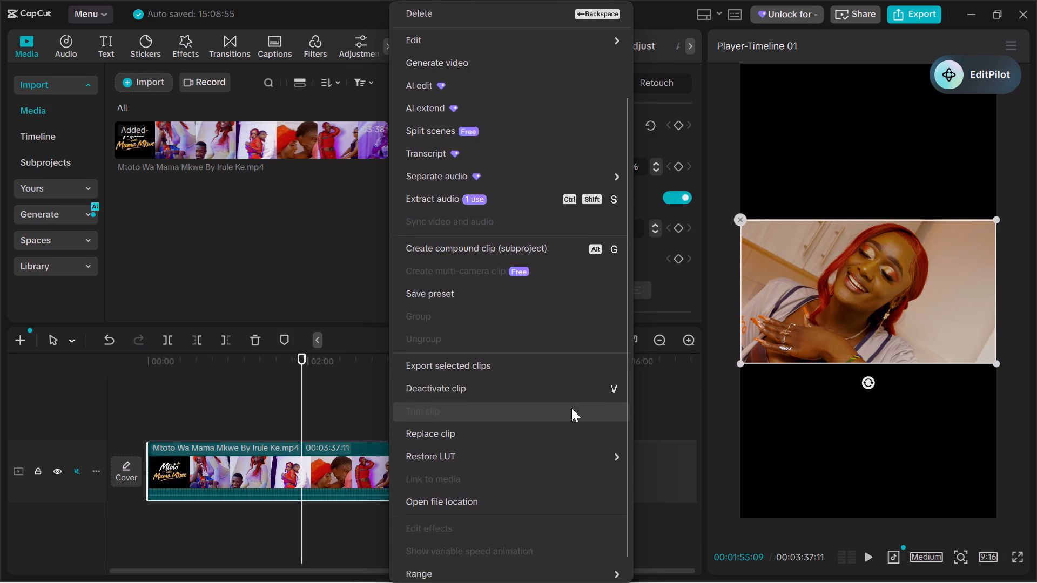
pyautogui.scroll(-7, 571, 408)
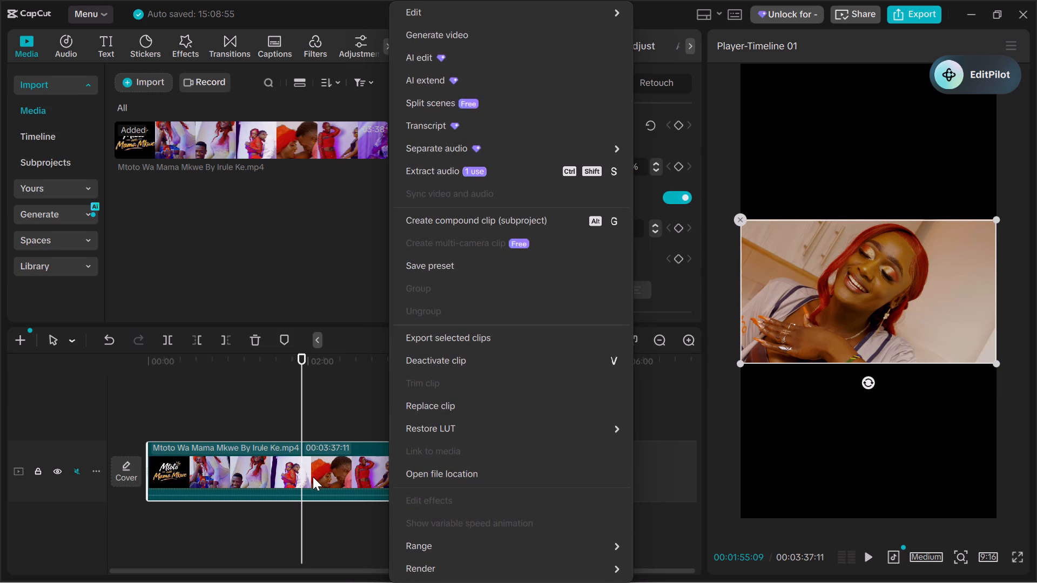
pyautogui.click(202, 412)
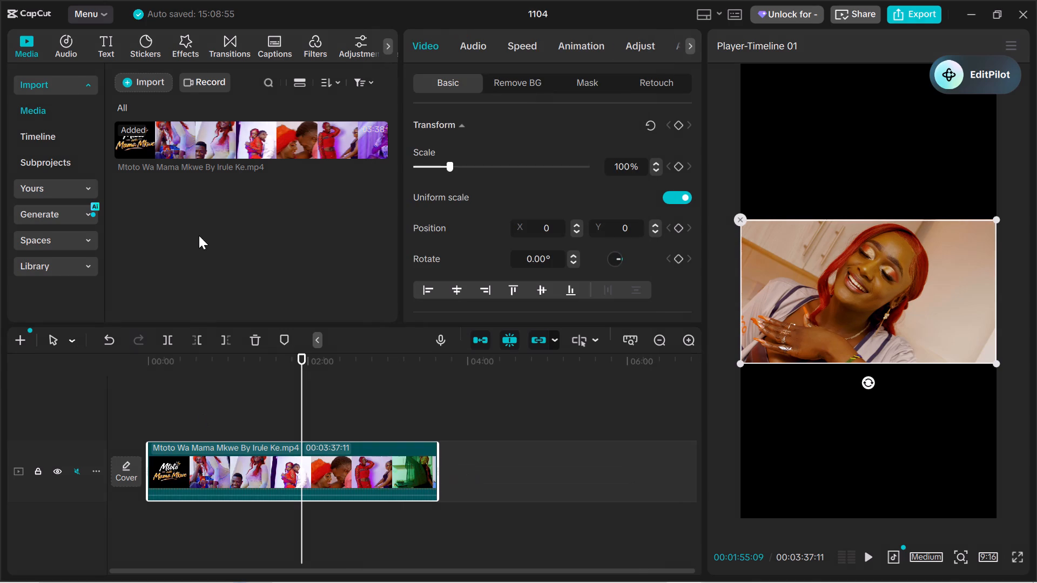
# Add a second copy of the Mtoto Wa Mama Mkwe video on a track above the original clip, aligned to the timeline start.
pyautogui.moveTo(211, 143); pyautogui.dragTo(208, 360)
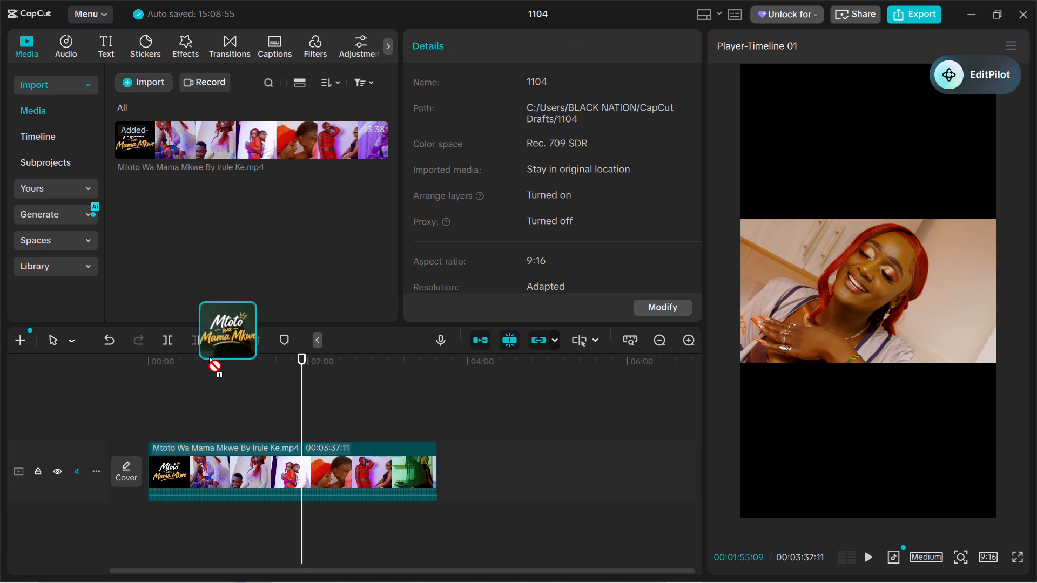
pyautogui.moveTo(208, 360); pyautogui.dragTo(198, 397)
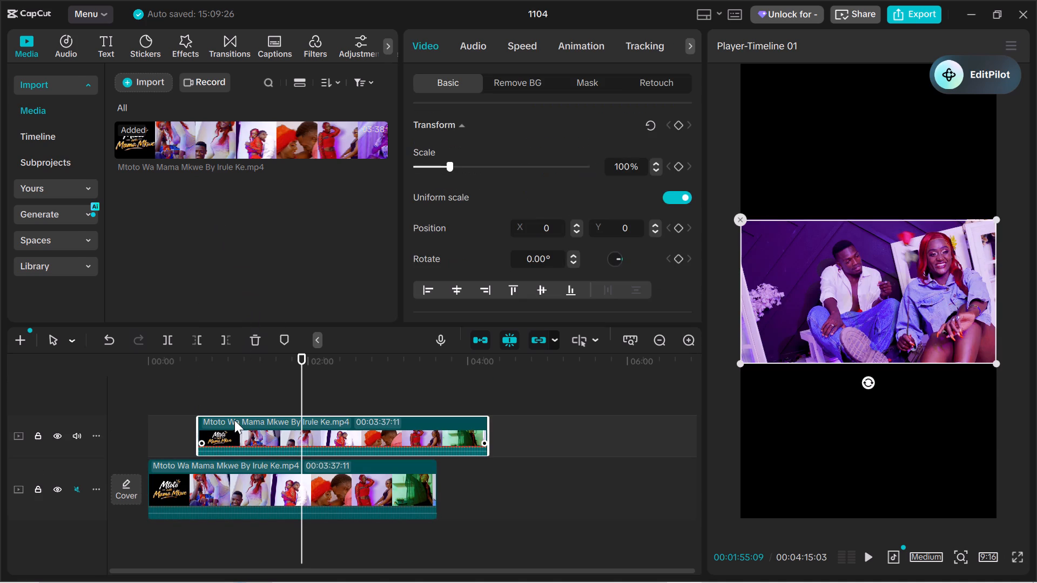
pyautogui.moveTo(234, 420); pyautogui.dragTo(179, 415)
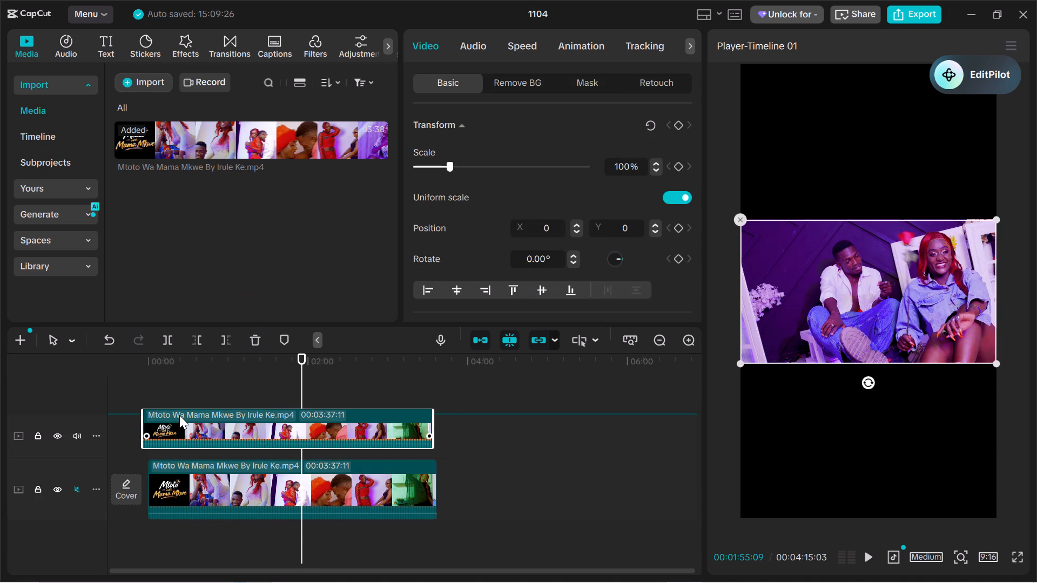
pyautogui.moveTo(179, 415); pyautogui.dragTo(167, 412)
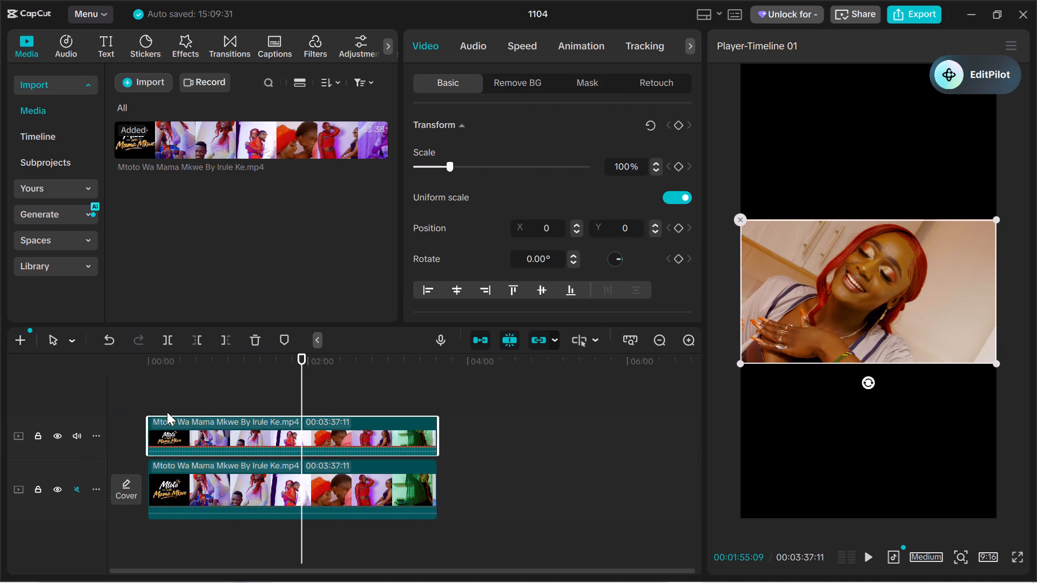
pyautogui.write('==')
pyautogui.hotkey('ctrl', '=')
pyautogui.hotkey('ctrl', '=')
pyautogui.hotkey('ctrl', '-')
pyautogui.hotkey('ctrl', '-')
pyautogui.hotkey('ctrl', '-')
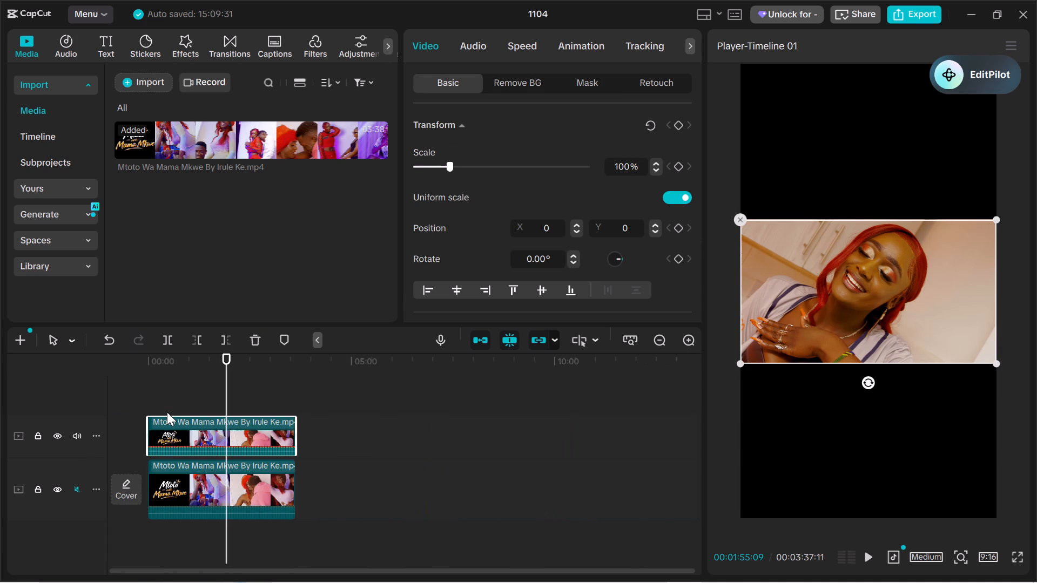
# Examine the start of both stacked clips at frame-level zoom, with the playhead at 00:00:00:00, to check their alignment.
pyautogui.keyDown('ctrl'); pyautogui.click(148, 357); pyautogui.keyUp('ctrl')
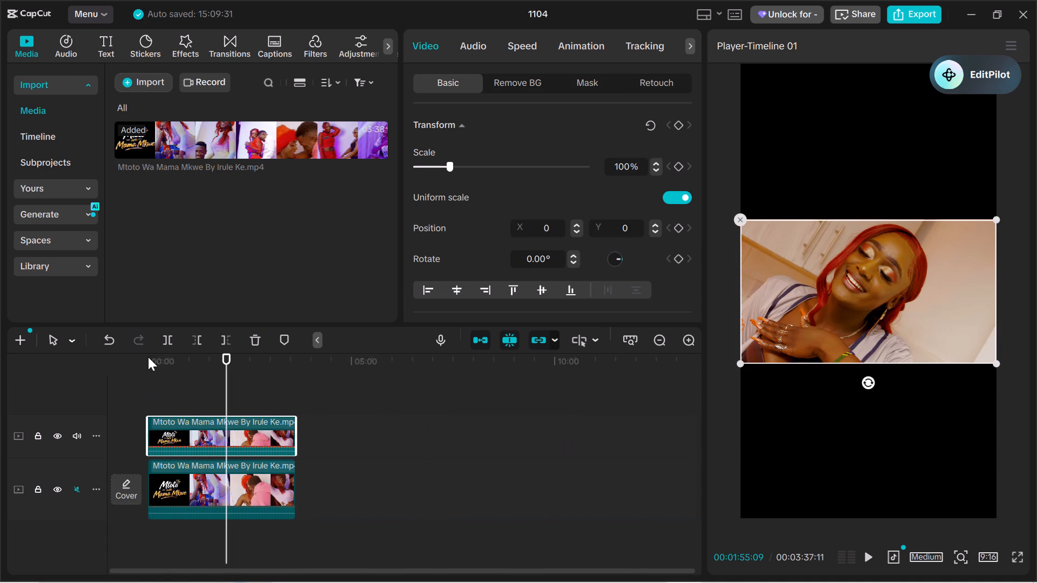
pyautogui.keyDown('ctrl'); pyautogui.click(155, 362); pyautogui.keyUp('ctrl')
pyautogui.hotkey('ctrl', '=')
pyautogui.hotkey('ctrl', '=')
pyautogui.hotkey('ctrl', '=')
pyautogui.hotkey('ctrl', '=')
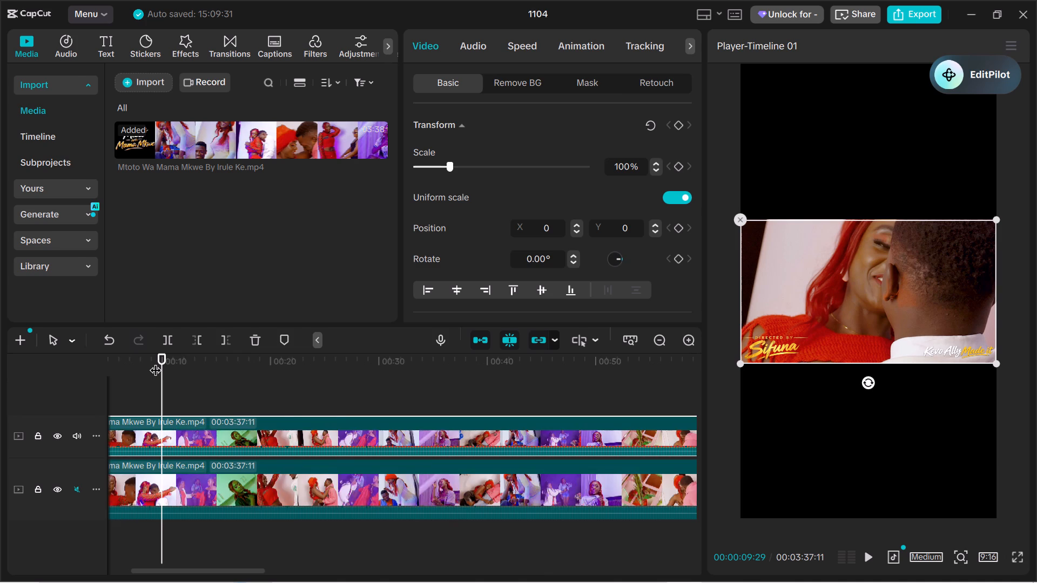
pyautogui.hotkey('ctrl', '-')
pyautogui.hotkey('ctrl', '-')
pyautogui.hotkey('ctrl', '-')
pyautogui.keyDown('ctrl'); pyautogui.click(150, 383); pyautogui.keyUp('ctrl')
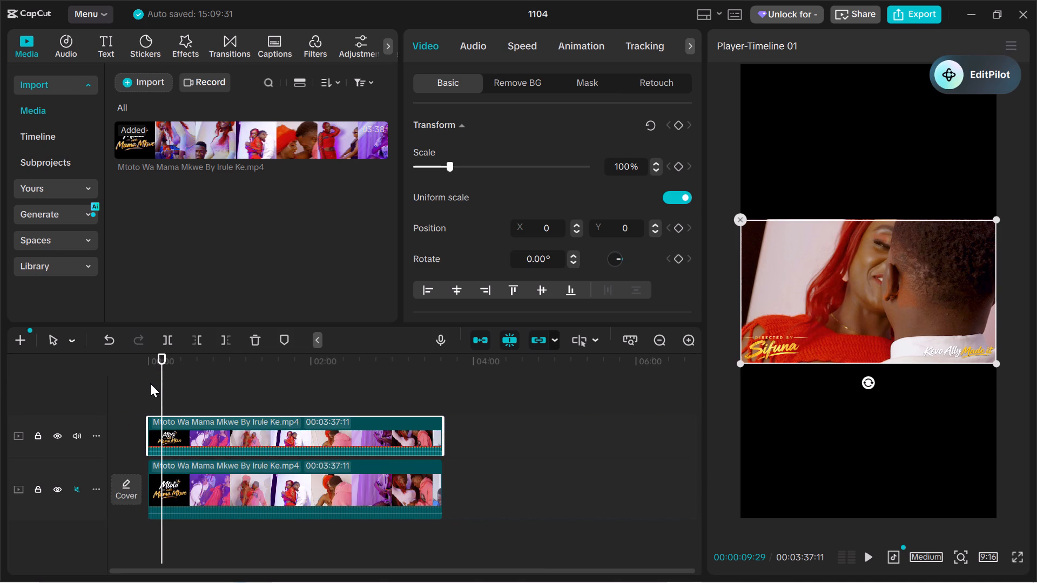
pyautogui.hotkey('ctrl', '-')
pyautogui.hotkey('ctrl', '-')
pyautogui.hotkey('ctrl', '=')
pyautogui.hotkey('ctrl', '=')
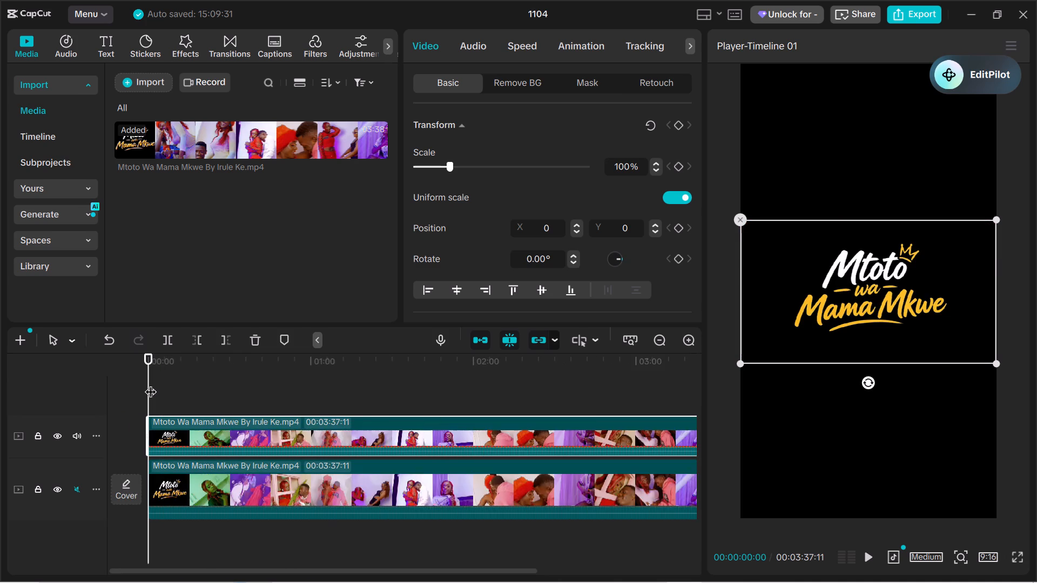
pyautogui.hotkey('ctrl', '=')
pyautogui.hotkey('ctrl', '=')
pyautogui.hotkey('ctrl', '=')
pyautogui.hotkey('ctrl', '=')
pyautogui.hotkey('ctrl', '=')
pyautogui.hotkey('ctrl', '=')
pyautogui.hotkey('ctrl', '=')
pyautogui.hotkey('ctrl', '=')
pyautogui.hotkey('ctrl', '=')
pyautogui.hotkey('ctrl', '=')
pyautogui.hotkey('ctrl', '=')
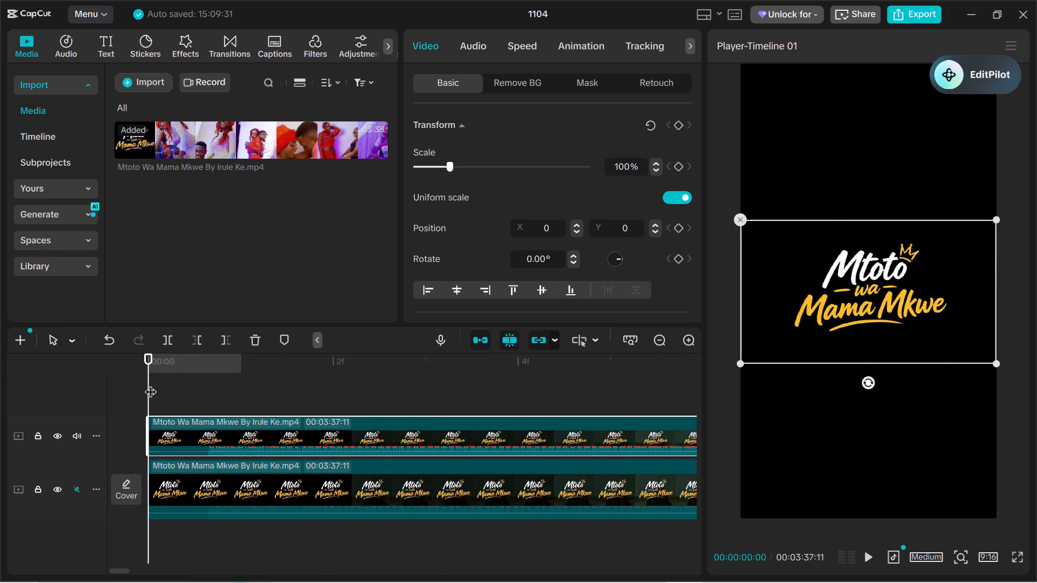
pyautogui.hotkey('ctrl', '=')
pyautogui.hotkey('ctrl', '=')
pyautogui.hotkey('ctrl', '=')
pyautogui.hotkey('ctrl', '=')
pyautogui.hotkey('ctrl', '=')
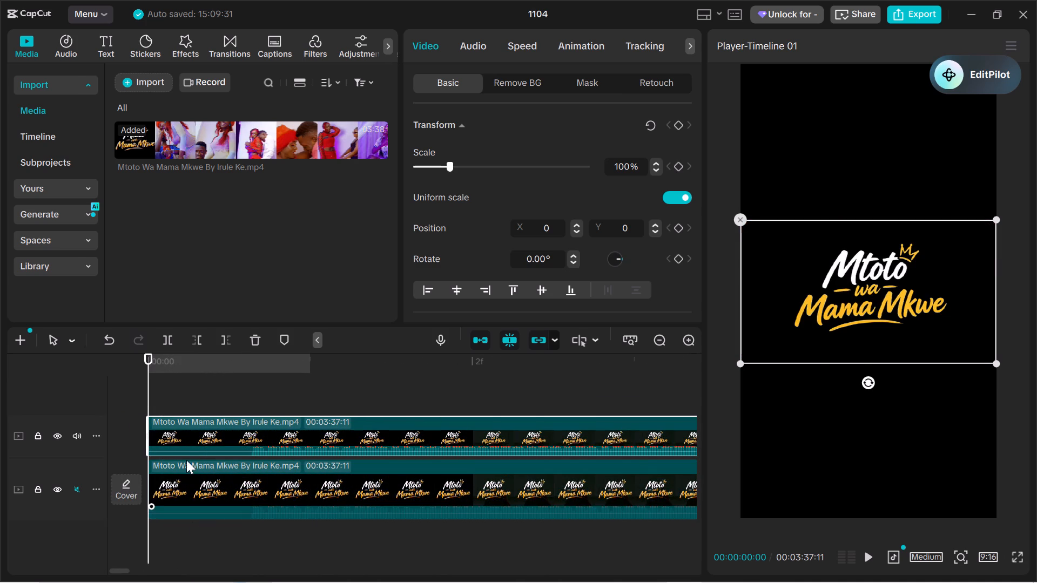
pyautogui.click(183, 385)
pyautogui.click(185, 367)
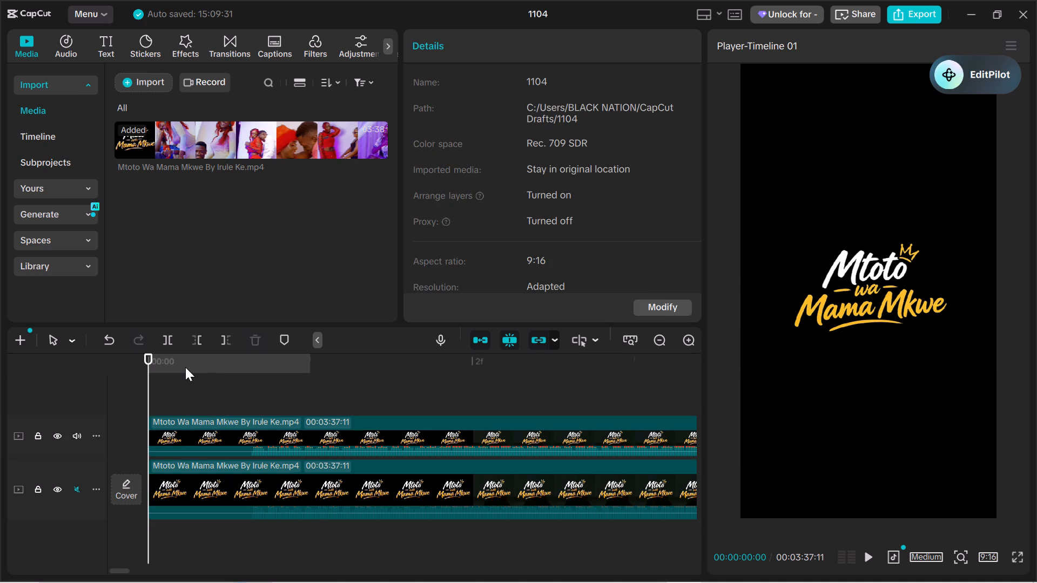
# Play the opening in short bursts and stop at 00:00:00:29, on a frame showing the woman behind the title.
pyautogui.click(334, 358)
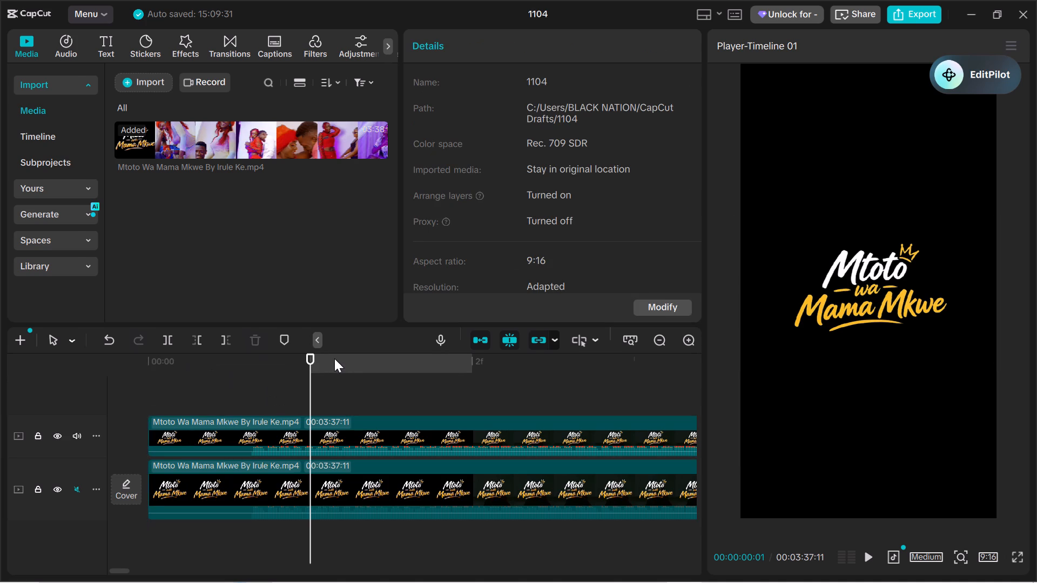
pyautogui.press('space')
pyautogui.press('space')
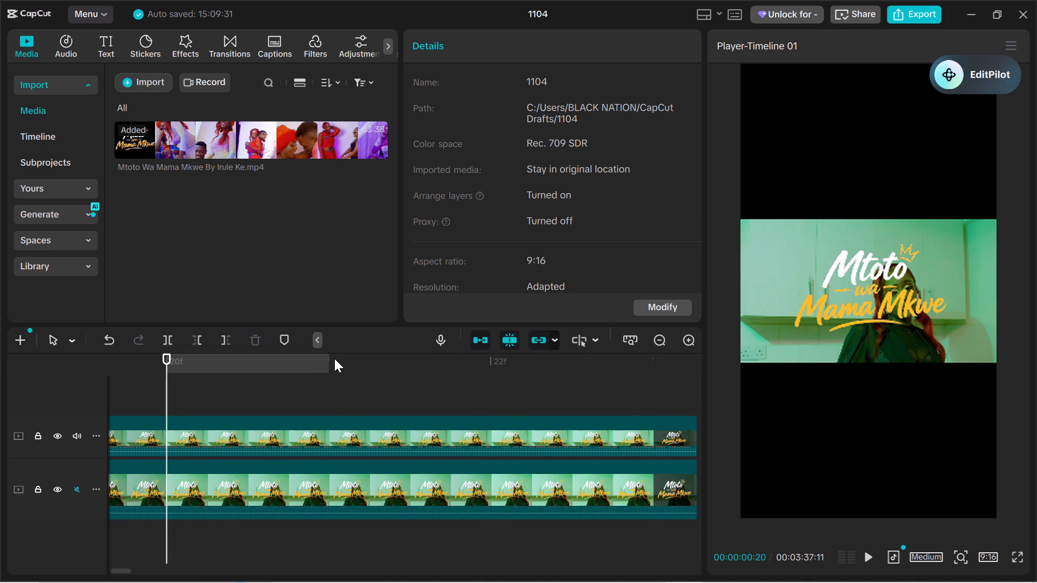
pyautogui.press('space')
pyautogui.press('space')
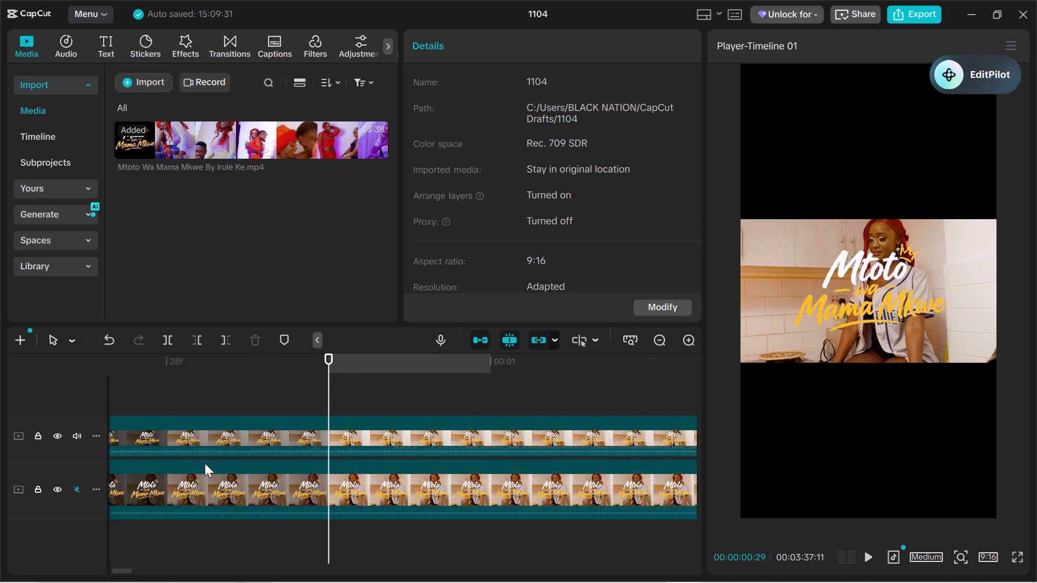
# Hide the upper track holding the second copy of the Mtoto Wa Mama Mkwe video.
pyautogui.click(245, 478)
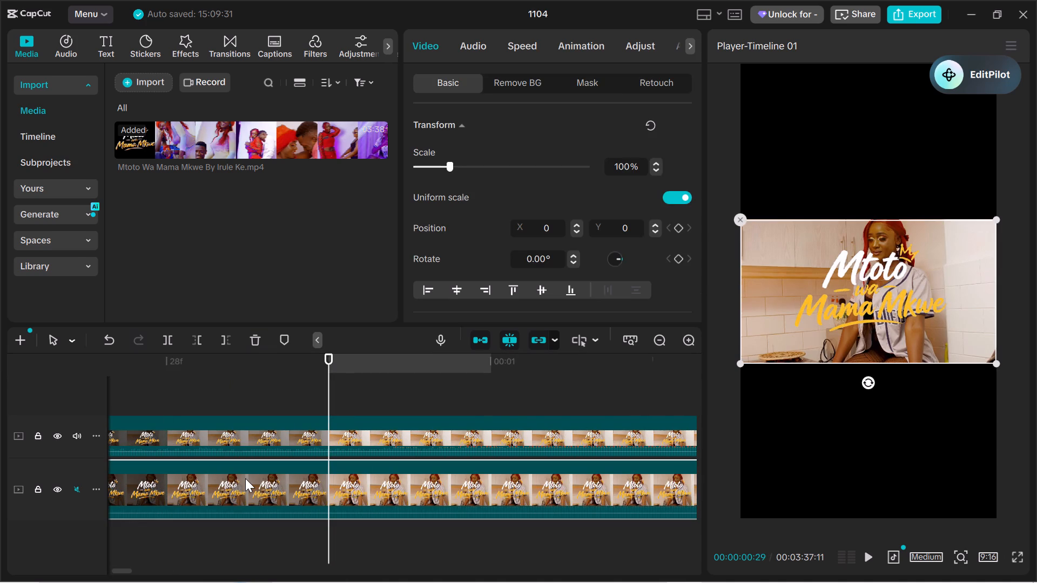
pyautogui.click(306, 429)
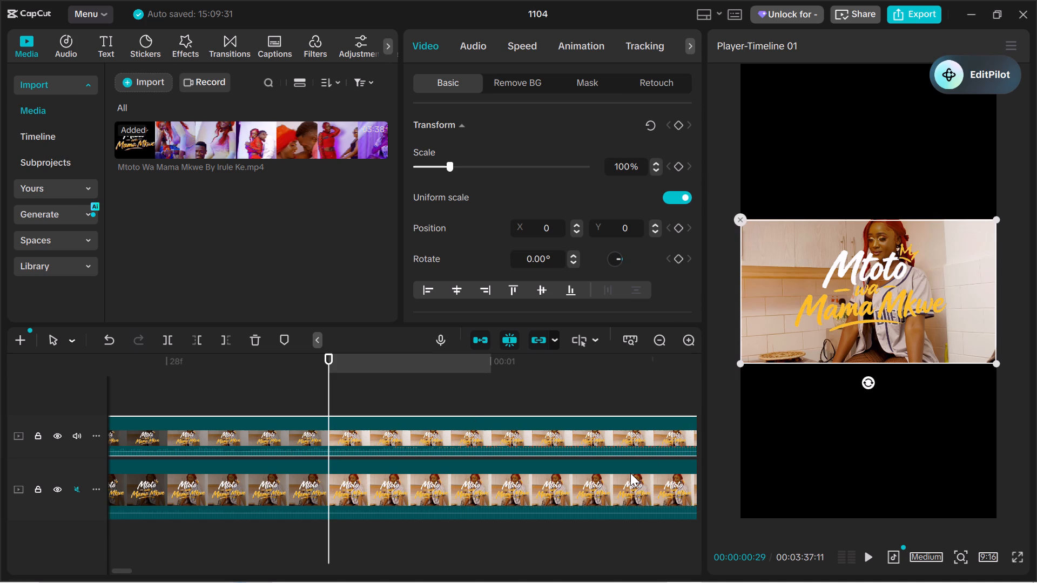
pyautogui.click(57, 433)
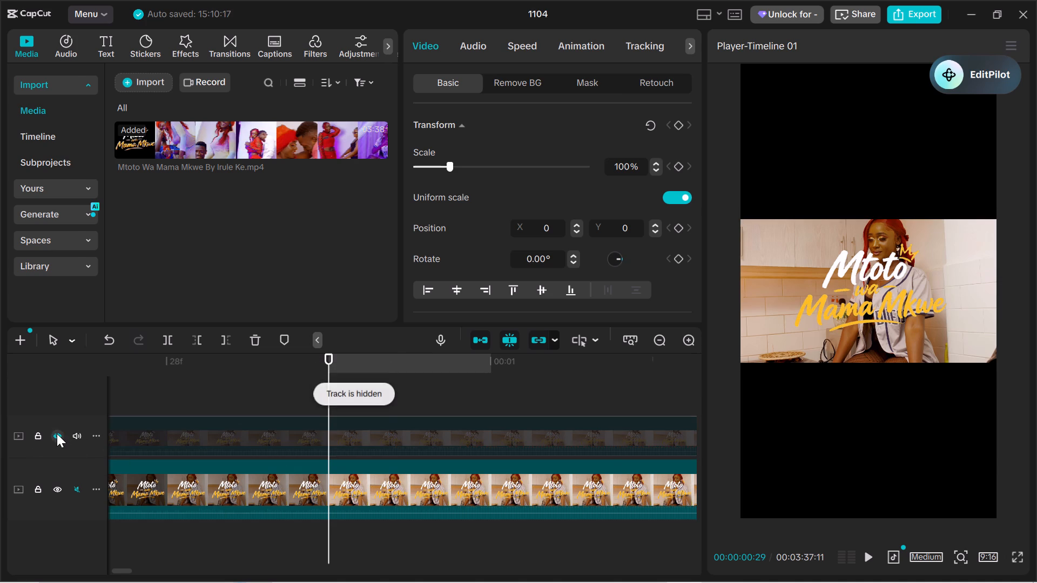
# Enlarge the lower track's clip proportionally in the preview so its image covers more of the 9:16 frame's height.
pyautogui.click(845, 275)
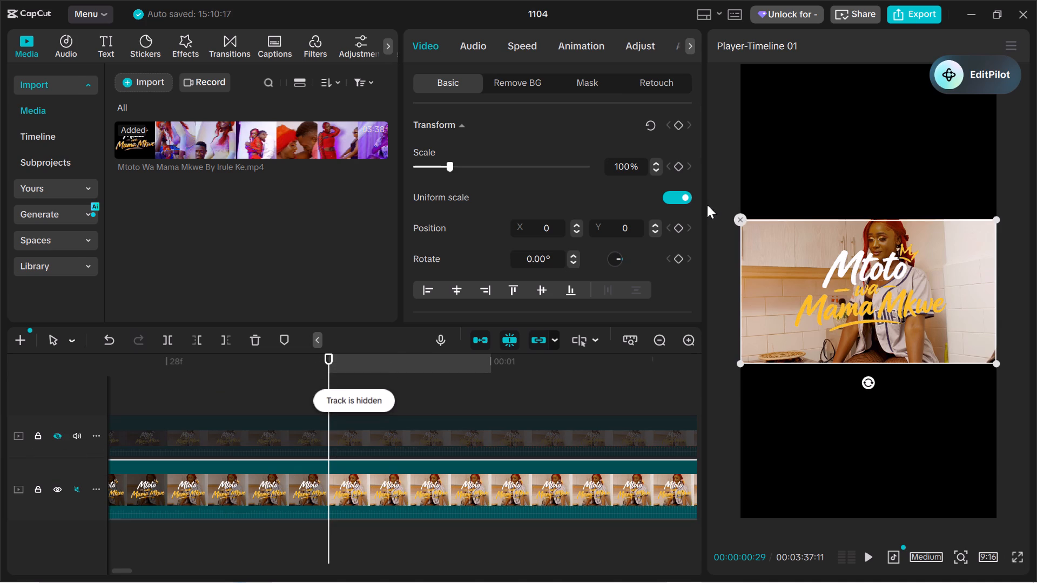
pyautogui.moveTo(737, 219); pyautogui.dragTo(644, 89)
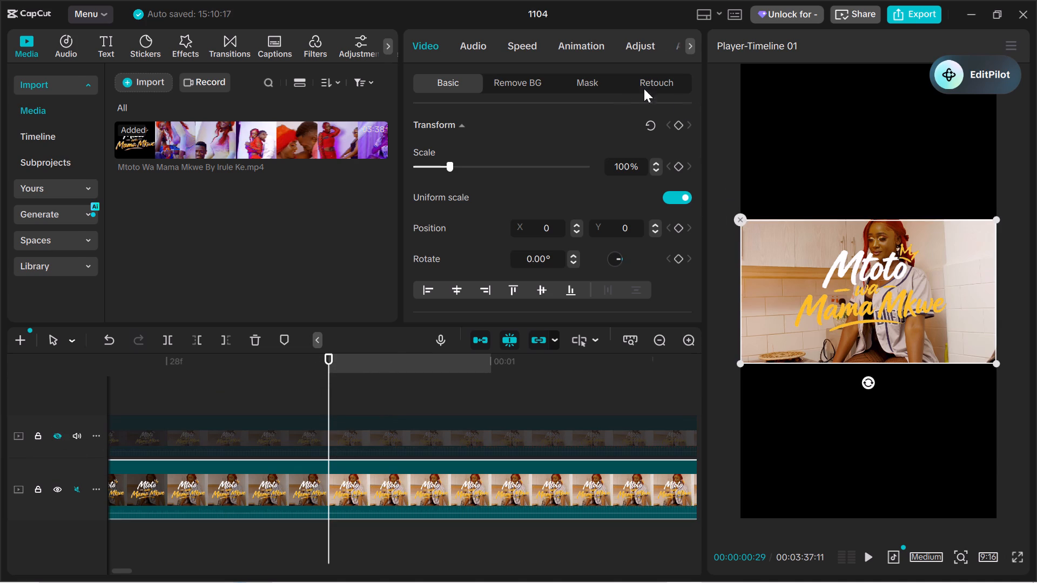
pyautogui.moveTo(644, 89); pyautogui.dragTo(620, 88)
pyautogui.moveTo(735, 363); pyautogui.dragTo(475, 565)
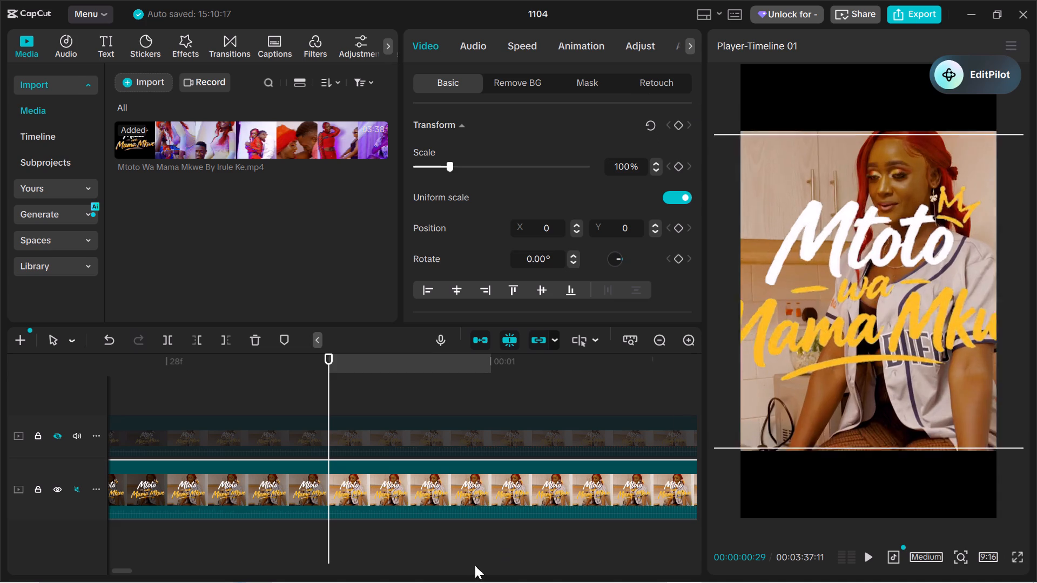
# Enlarge the lower track's clip to a scale of 354% so its image fills the whole 9:16 frame.
pyautogui.moveTo(475, 565); pyautogui.dragTo(213, 582)
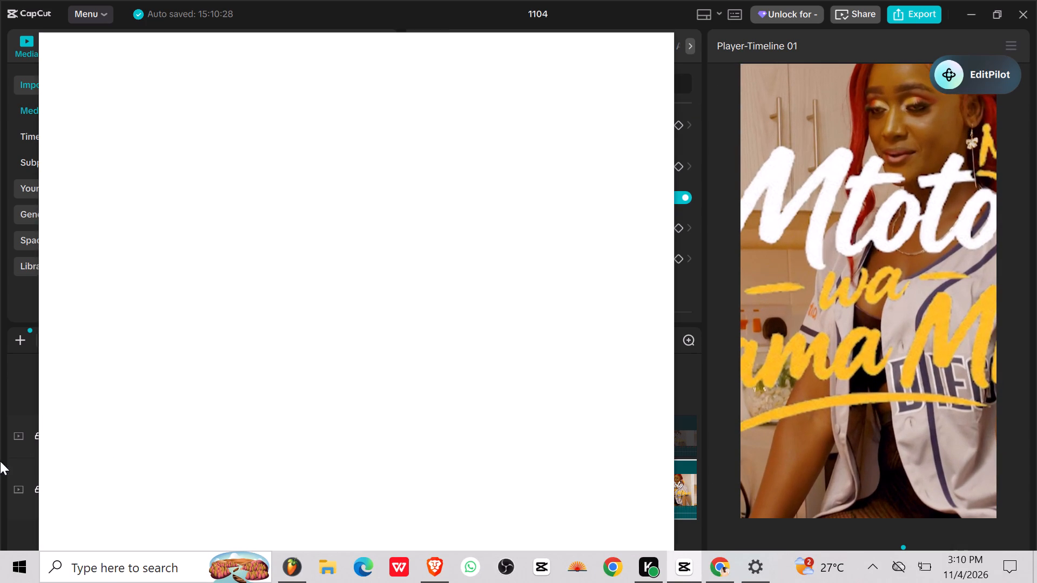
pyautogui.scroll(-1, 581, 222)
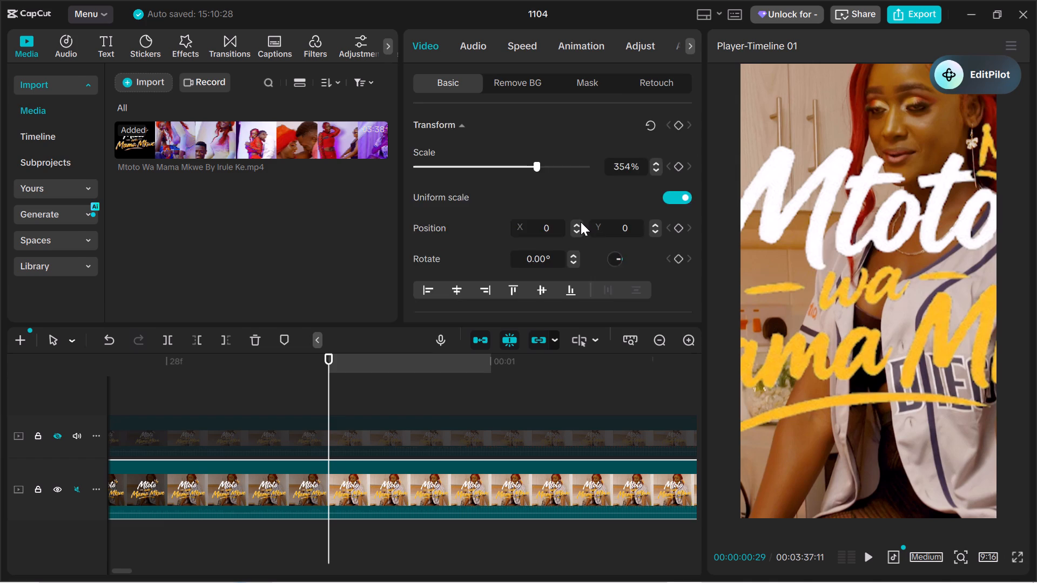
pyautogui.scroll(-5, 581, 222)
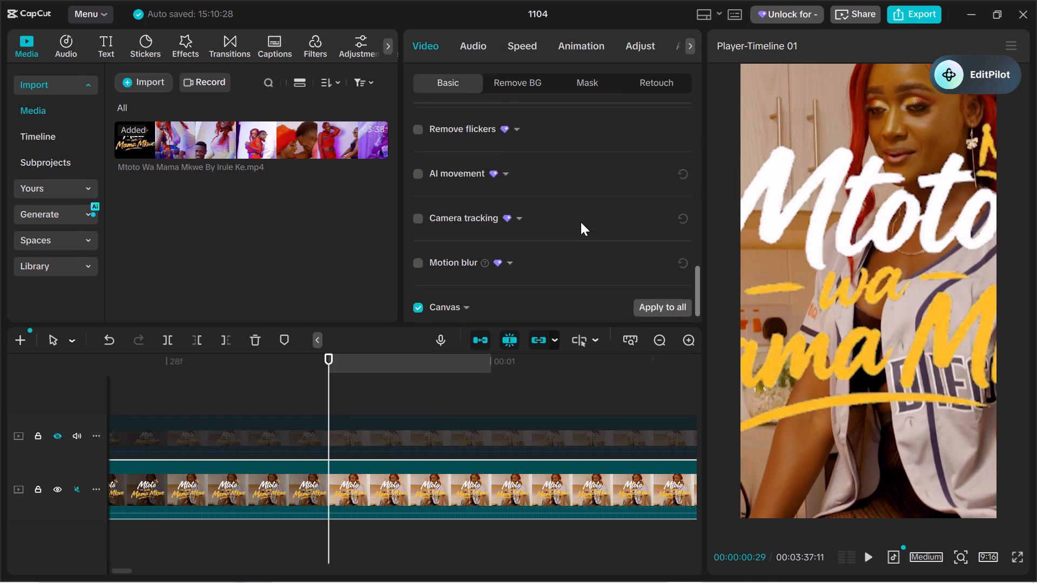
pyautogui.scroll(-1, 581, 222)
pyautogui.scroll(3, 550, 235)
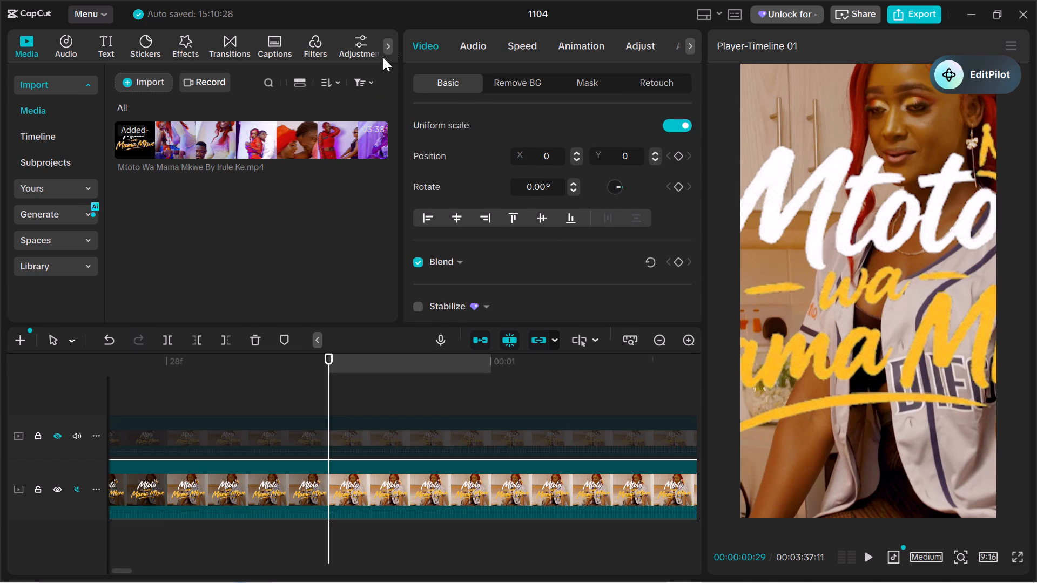
# Open the Filters library.
pyautogui.click(320, 50)
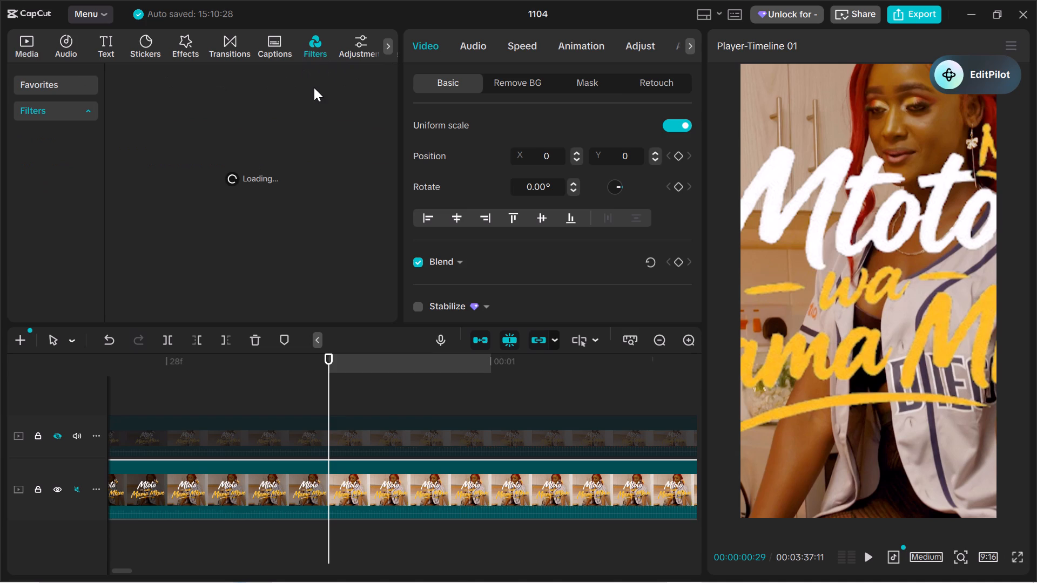
# Open the computer's list of Wi-Fi networks and switch the connection to the secured network named ".".
pyautogui.click(874, 565)
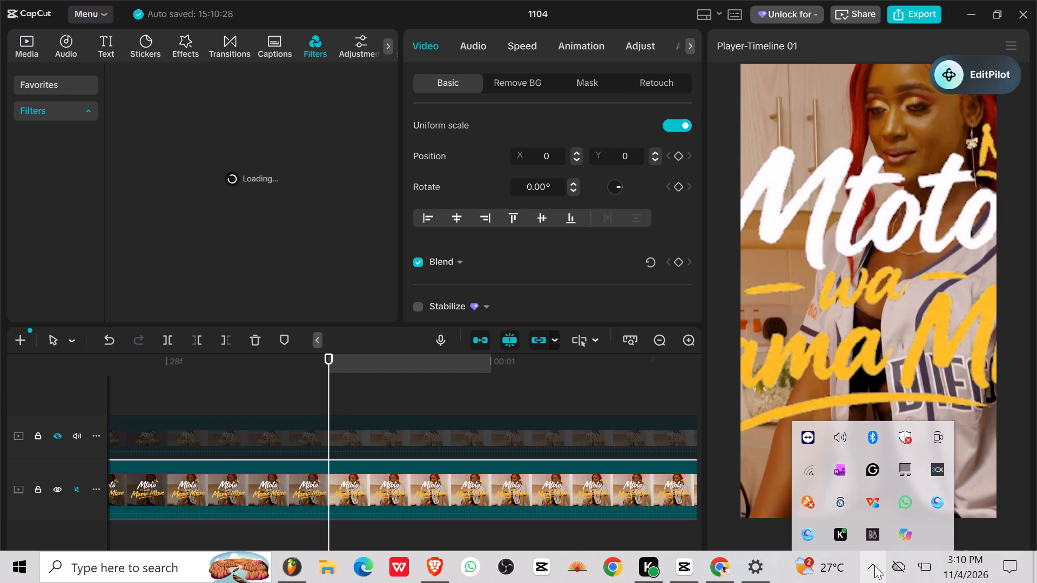
pyautogui.click(804, 482)
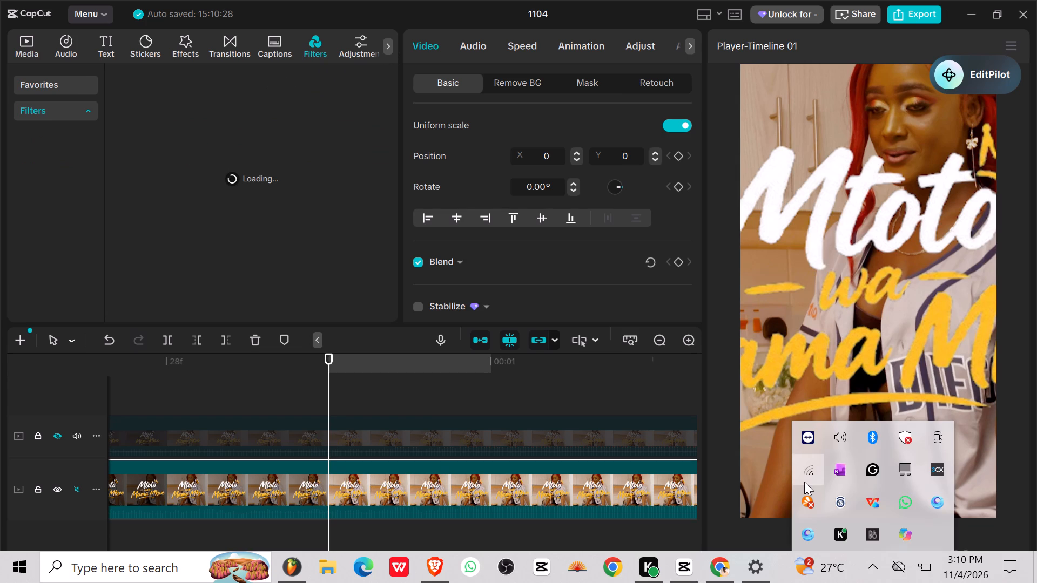
pyautogui.rightClick(804, 482)
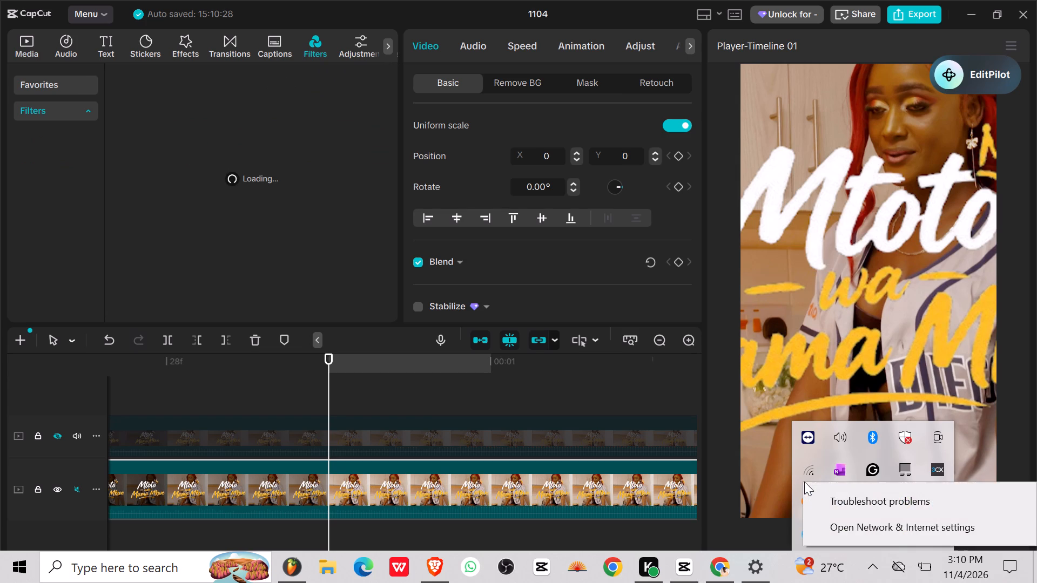
pyautogui.click(804, 482)
pyautogui.click(810, 474)
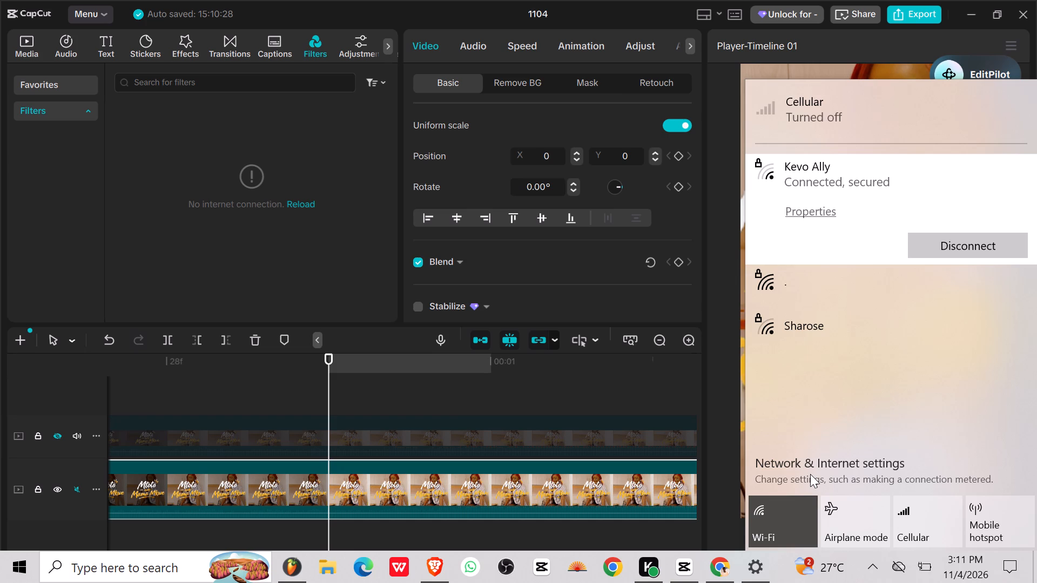
pyautogui.click(802, 281)
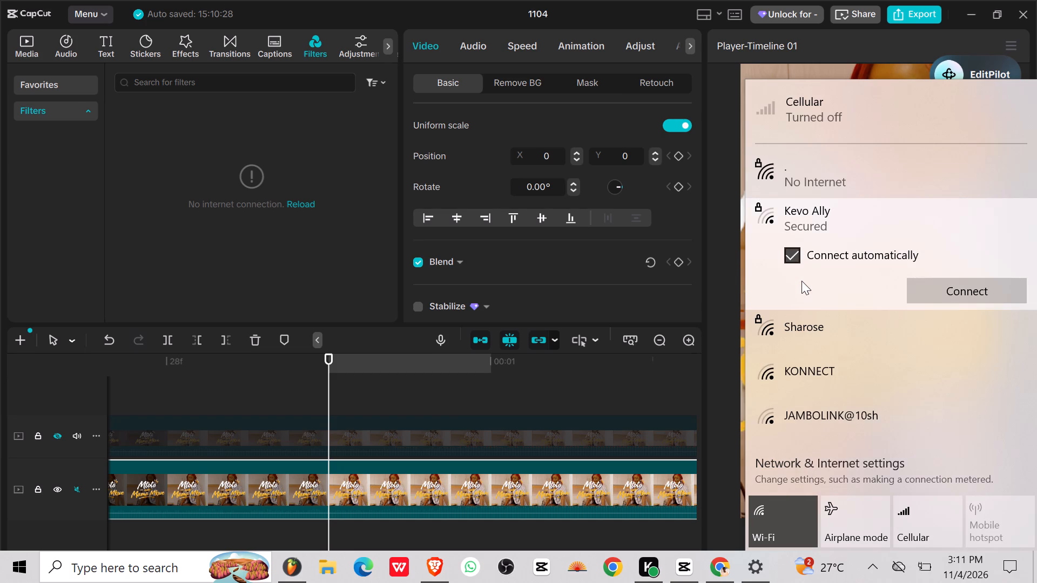
pyautogui.click(832, 170)
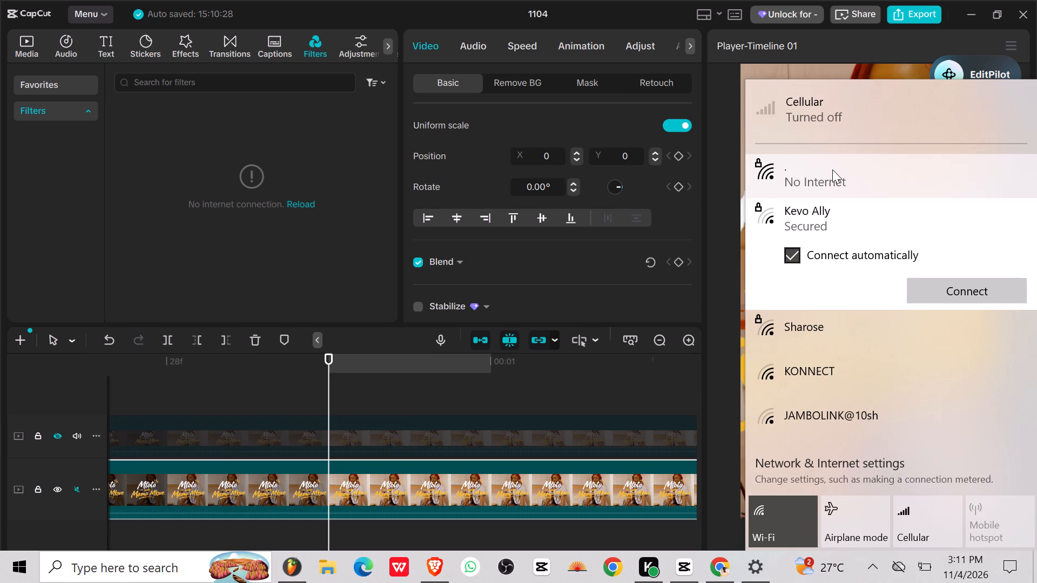
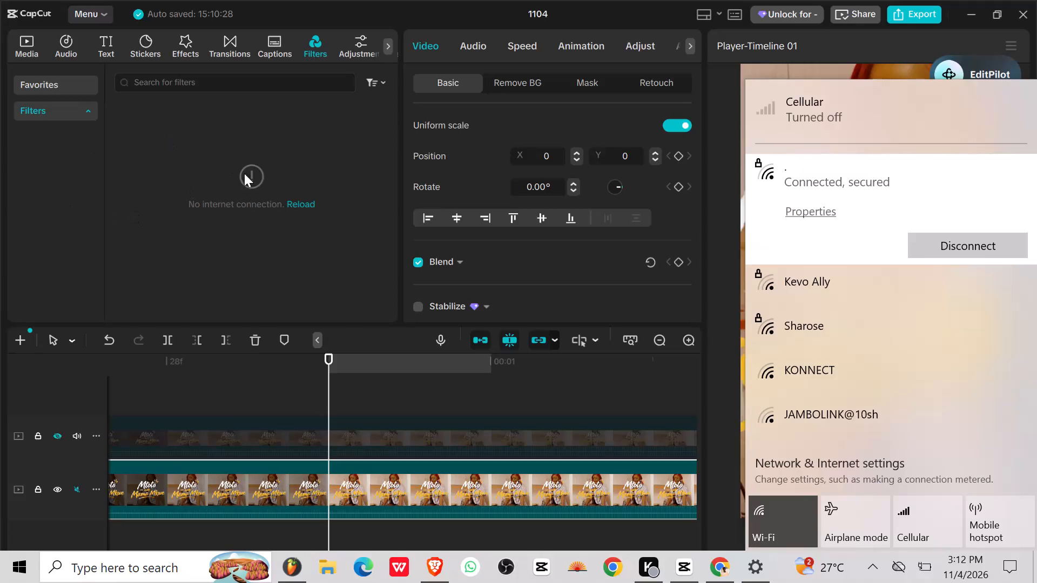
# Reload the filter library over the restored connection and look through its list of filter categories.
pyautogui.click(298, 205)
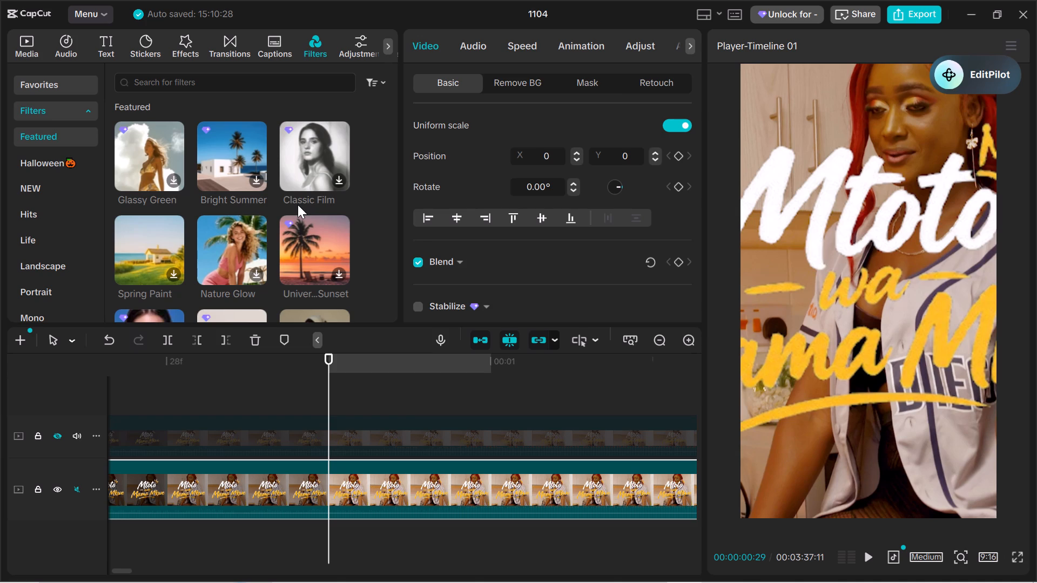
pyautogui.scroll(-3, 81, 207)
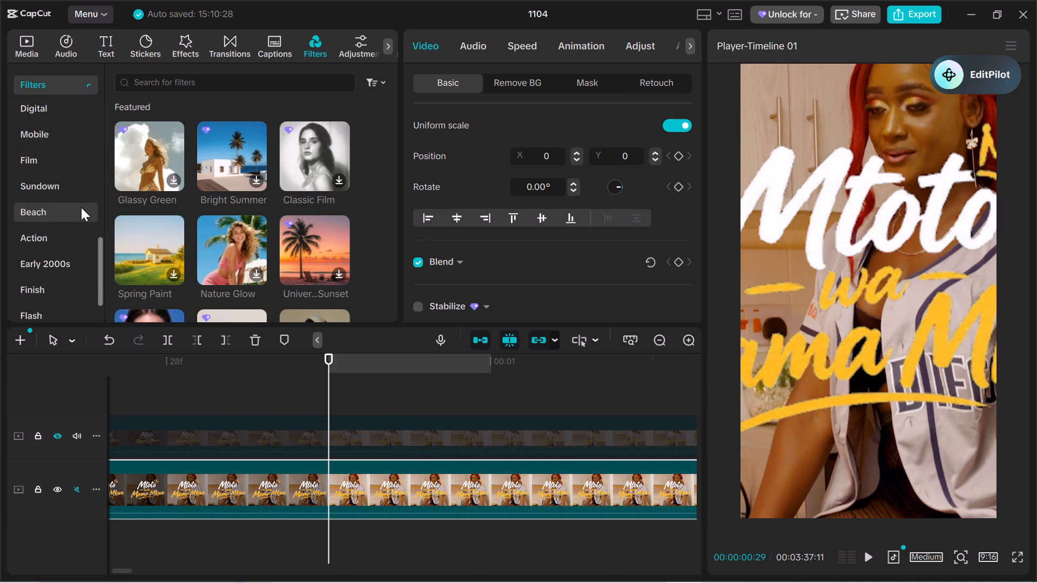
pyautogui.scroll(-9, 81, 207)
pyautogui.scroll(3, 81, 207)
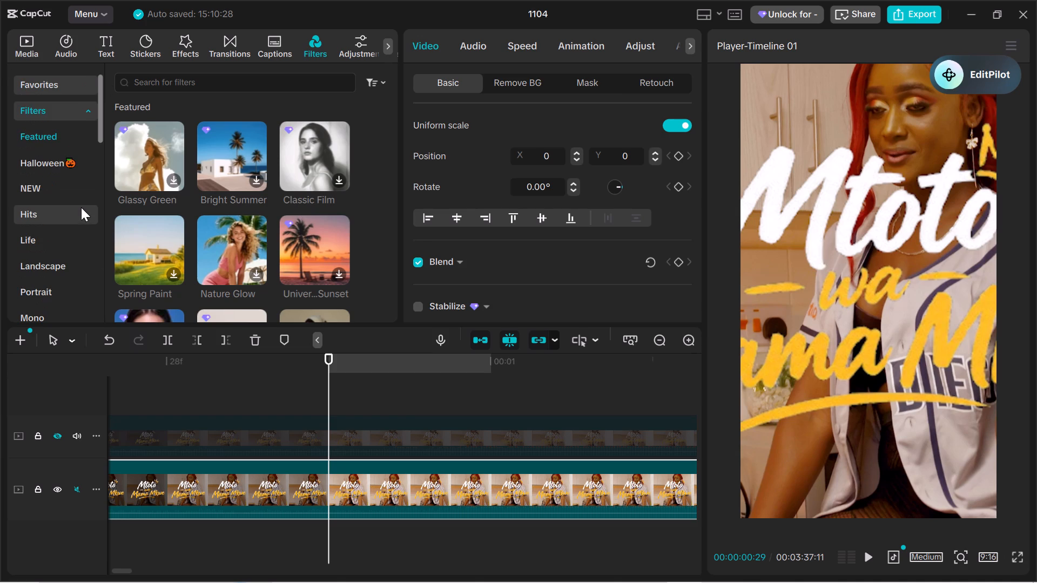
# Switch from the filters to the video effects library to browse the trending effects.
pyautogui.click(176, 45)
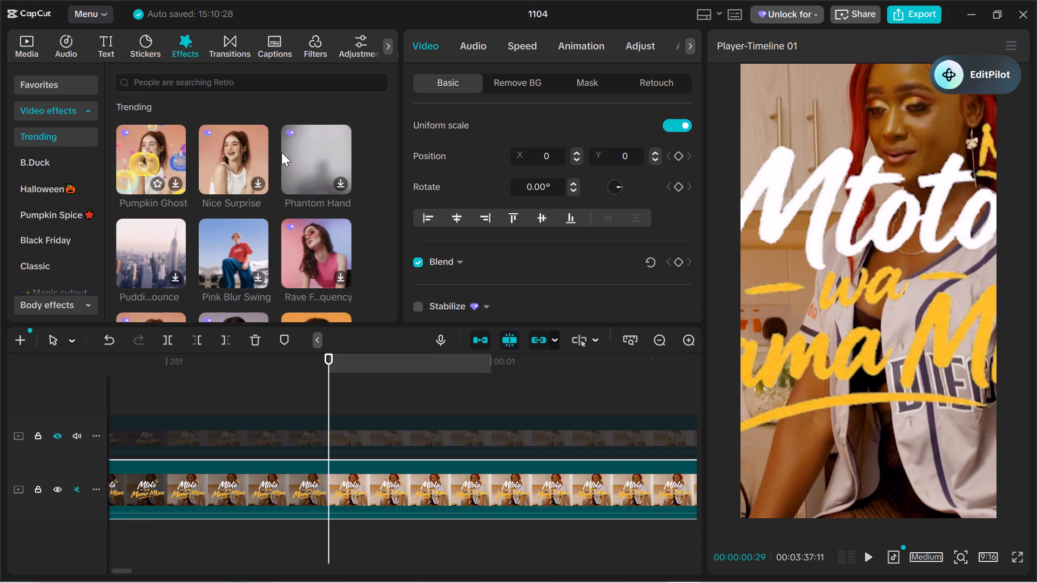
# Look through the trending video effects and the enlarged lower clip's mask, retouch and adjustment options.
pyautogui.scroll(-1, 260, 252)
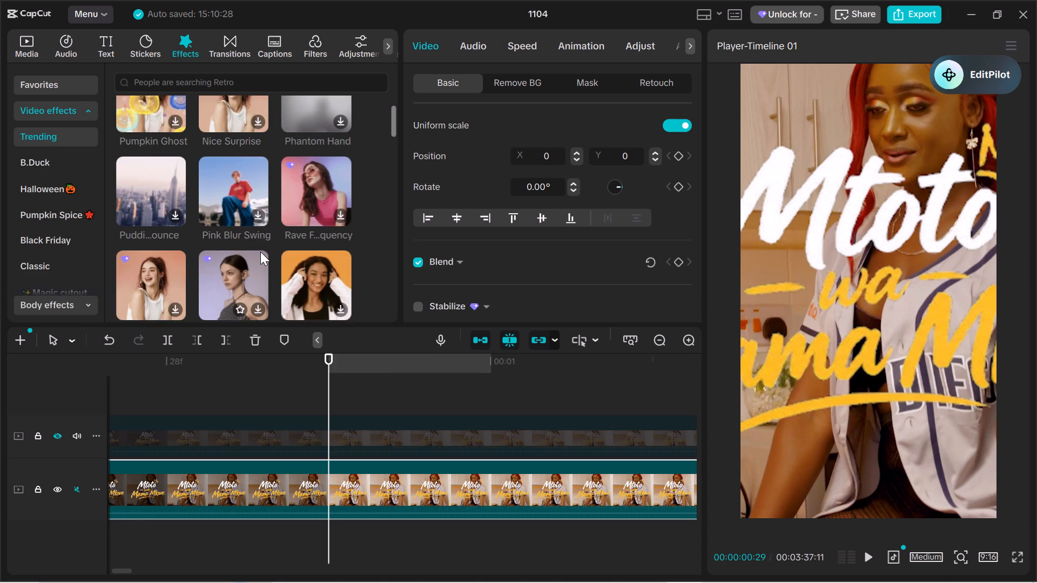
pyautogui.scroll(-4, 260, 252)
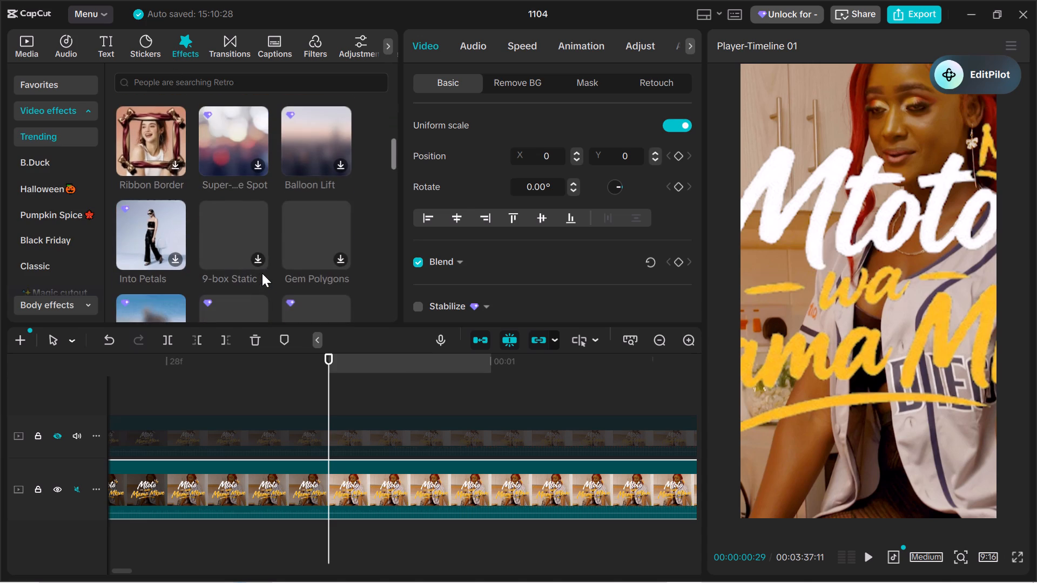
pyautogui.scroll(-3, 262, 273)
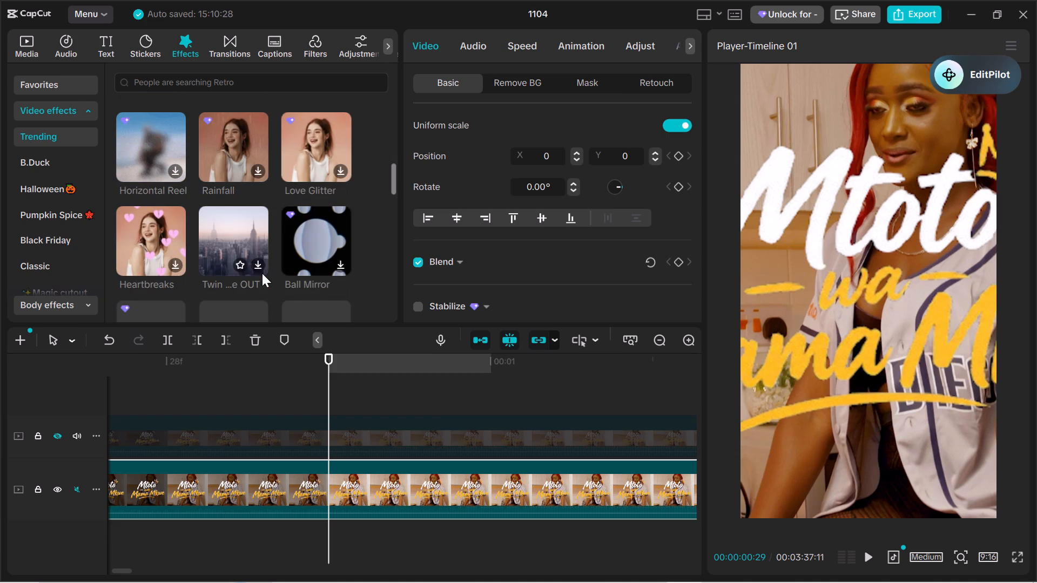
pyautogui.scroll(-5, 262, 273)
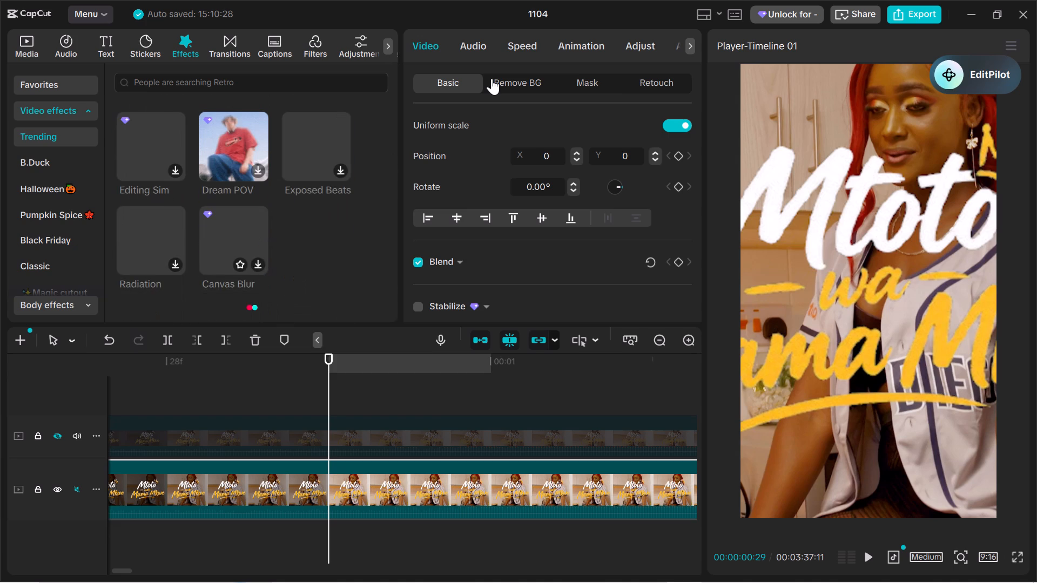
pyautogui.click(577, 77)
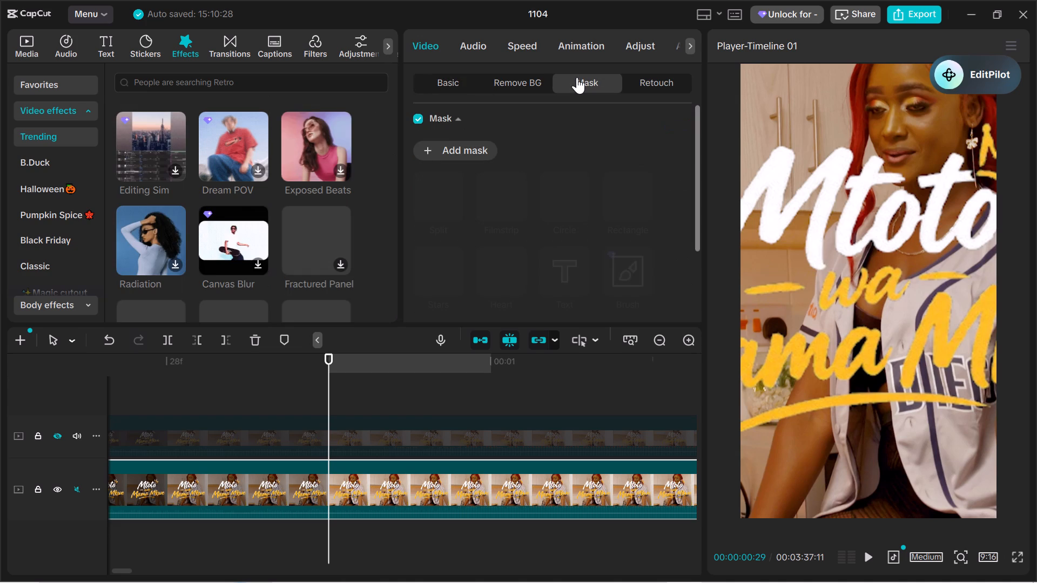
pyautogui.click(655, 82)
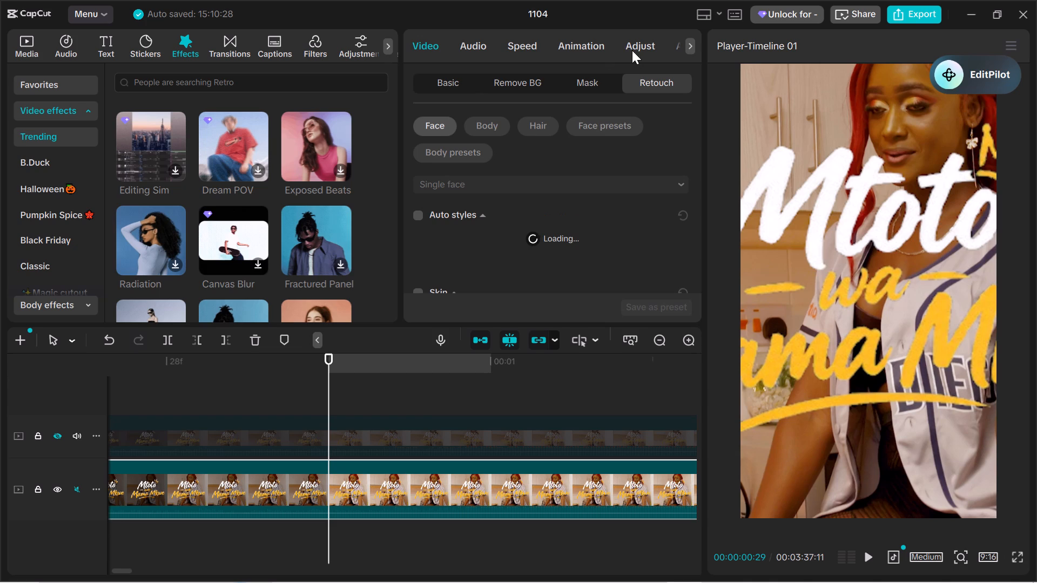
pyautogui.click(640, 44)
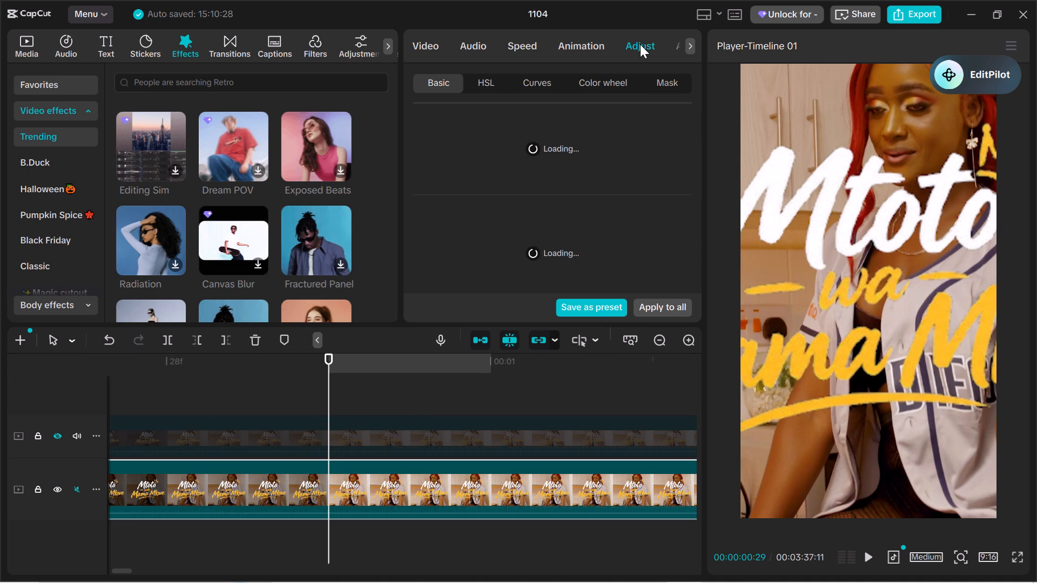
# Play on to 00:00:01:21 and unhide the upper track holding the original-size clip.
pyautogui.press('space')
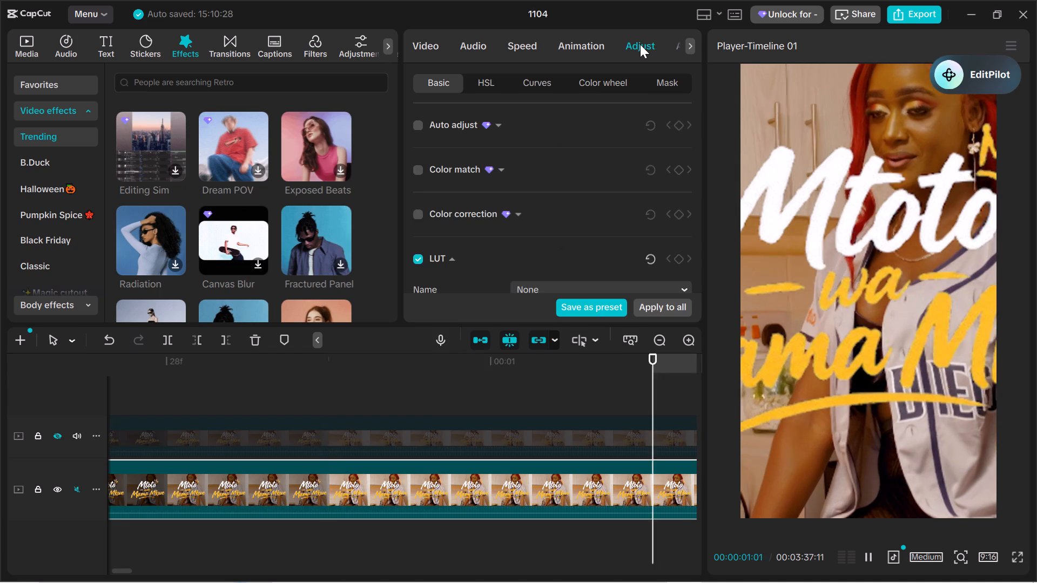
pyautogui.press('space')
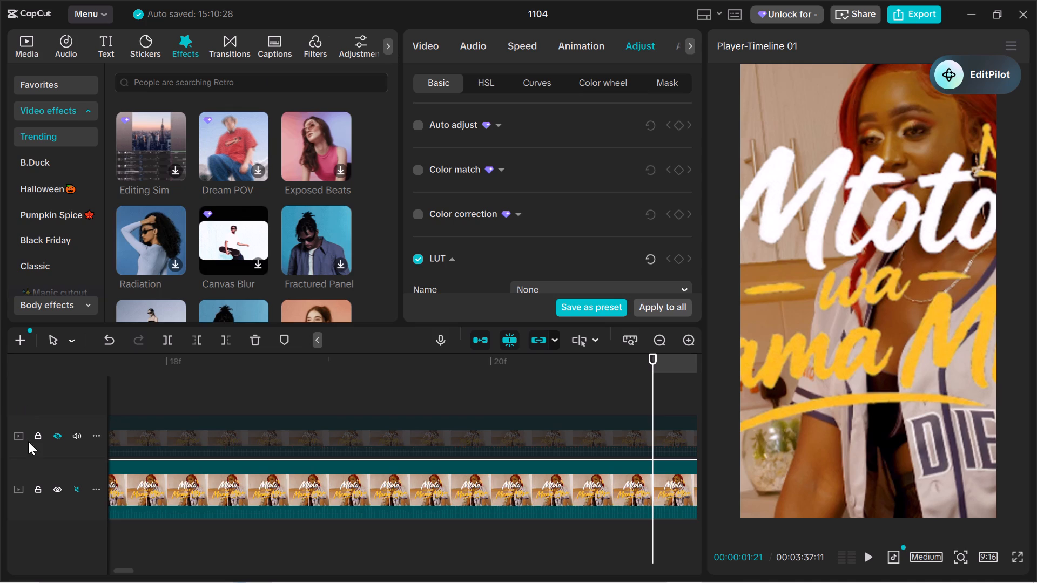
pyautogui.click(57, 438)
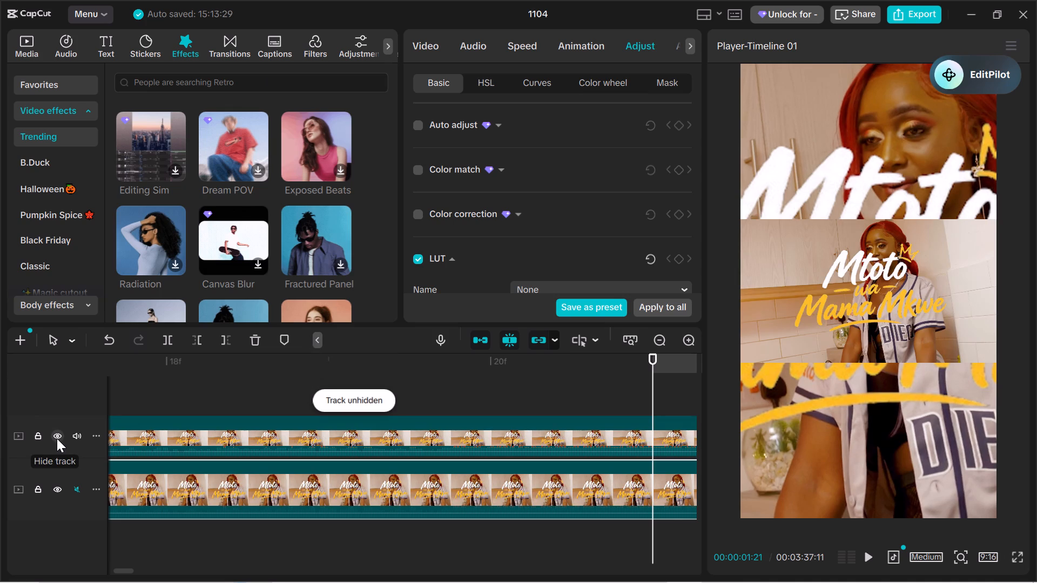
# Advance playback to 00:00:02:07 and set the enlarged lower clip's saturation to -50, making the background copy black and white.
pyautogui.press('space')
pyautogui.press('space')
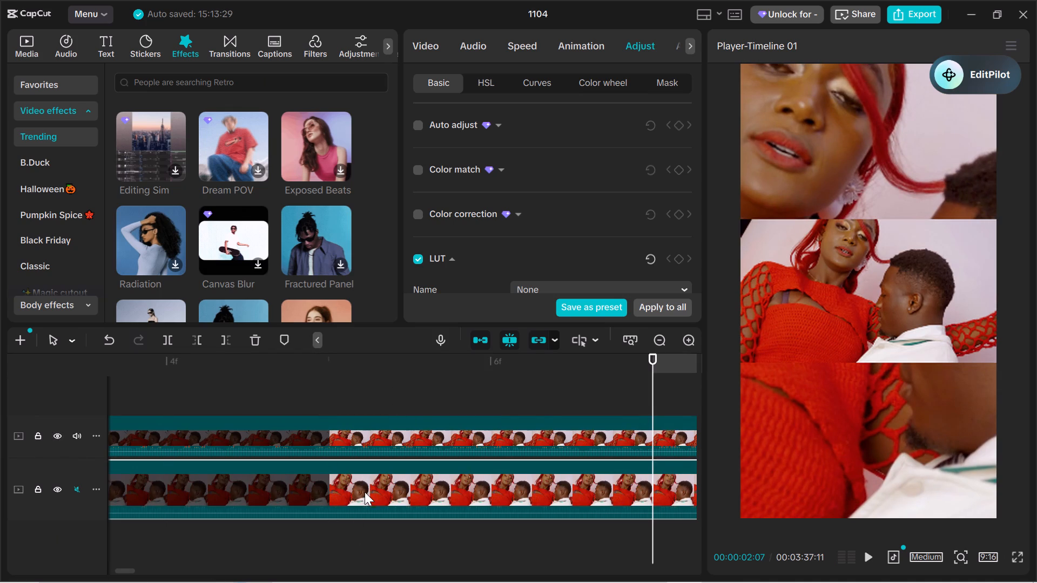
pyautogui.click(365, 490)
pyautogui.scroll(-4, 480, 201)
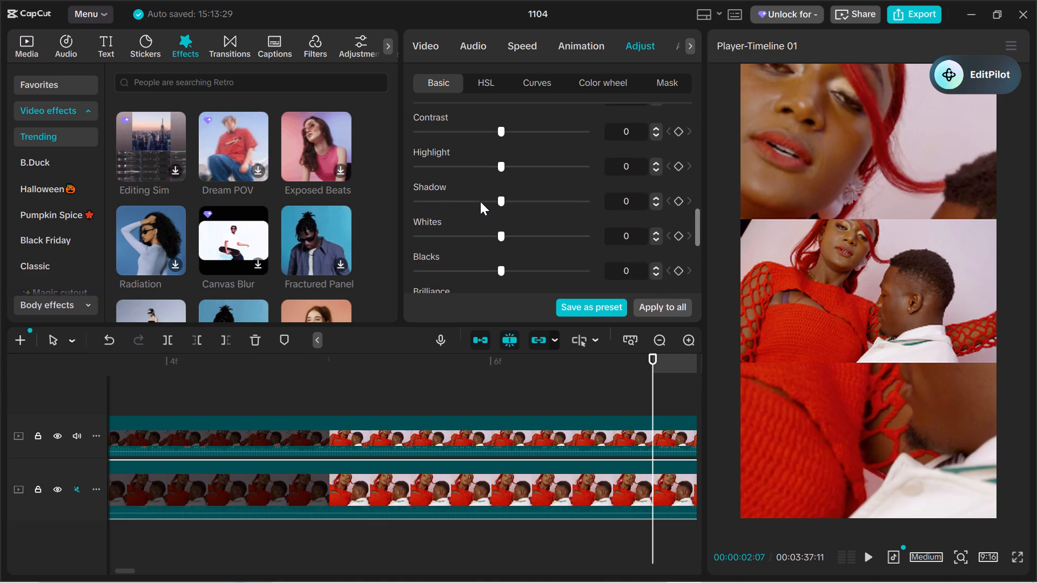
pyautogui.scroll(1, 480, 201)
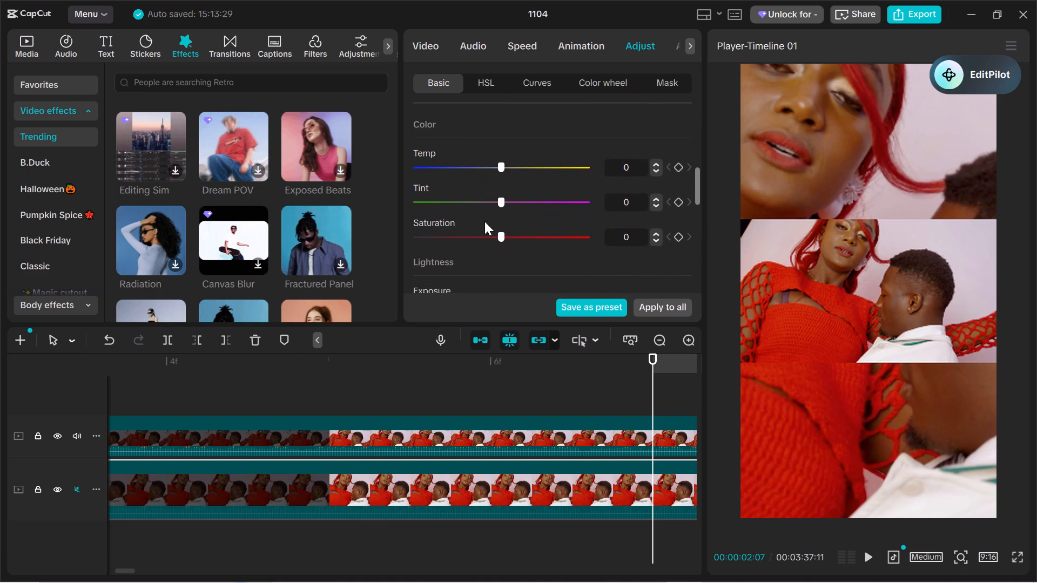
pyautogui.moveTo(504, 237); pyautogui.dragTo(236, 288)
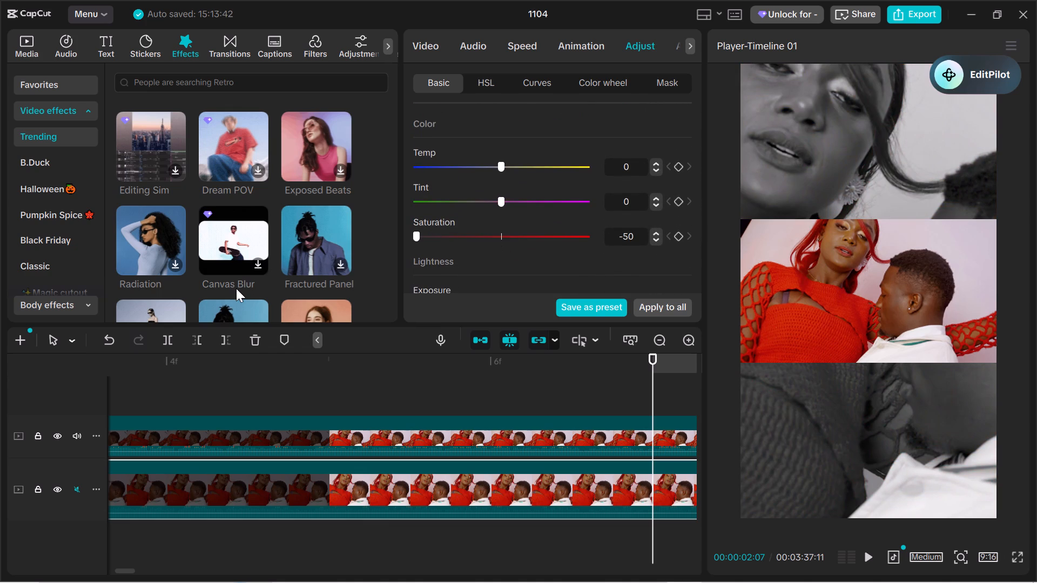
# Play the stacked composition in short bursts up to 00:00:05:01 to check the colour clip against the desaturated background.
pyautogui.press('space')
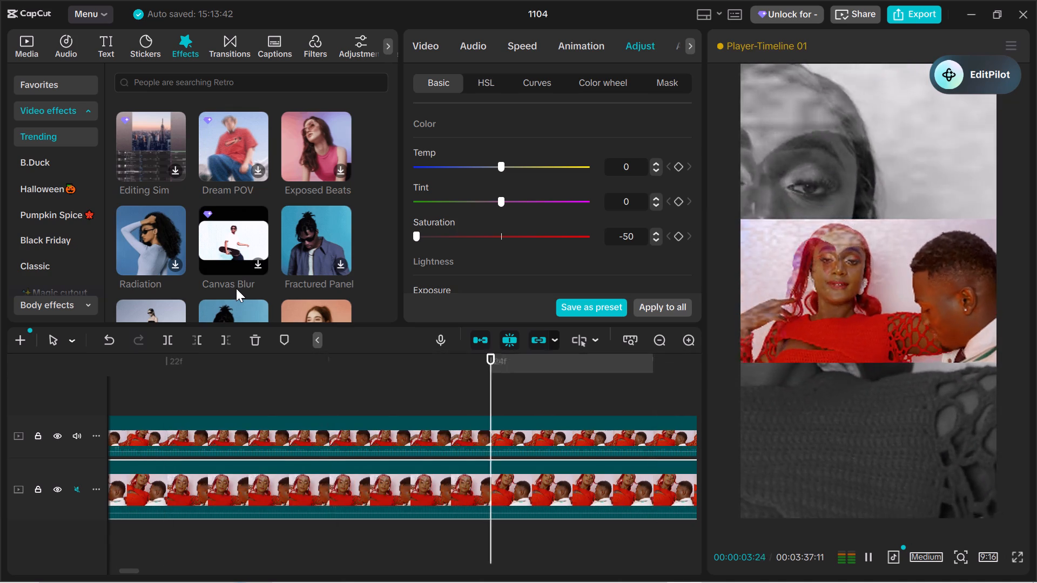
pyautogui.press('space')
pyautogui.press('space')
pyautogui.press('space')
pyautogui.press('space')
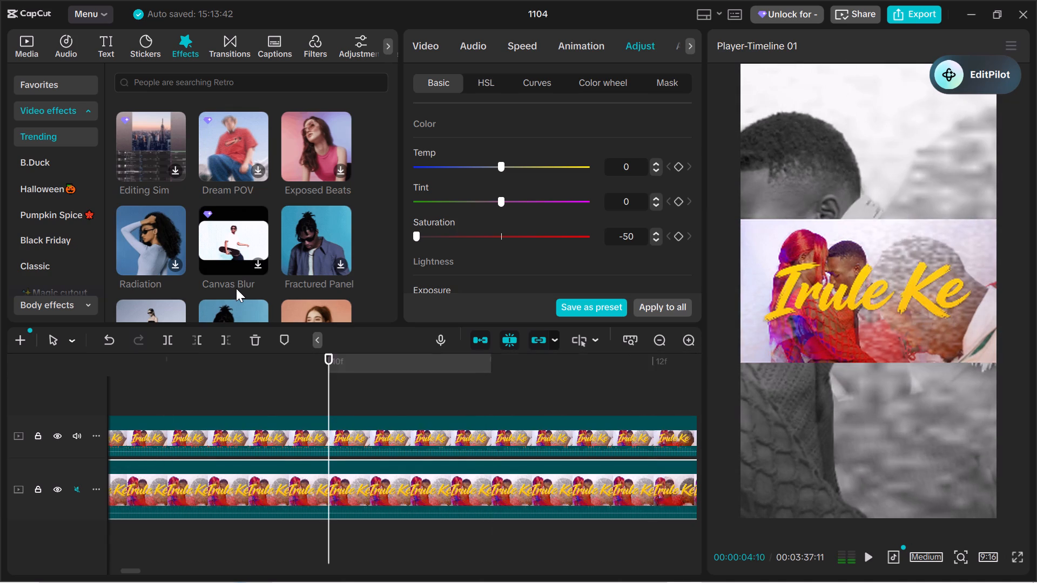
pyautogui.press('space')
pyautogui.press('space')
pyautogui.press('space')
pyautogui.press('space')
pyautogui.press('space')
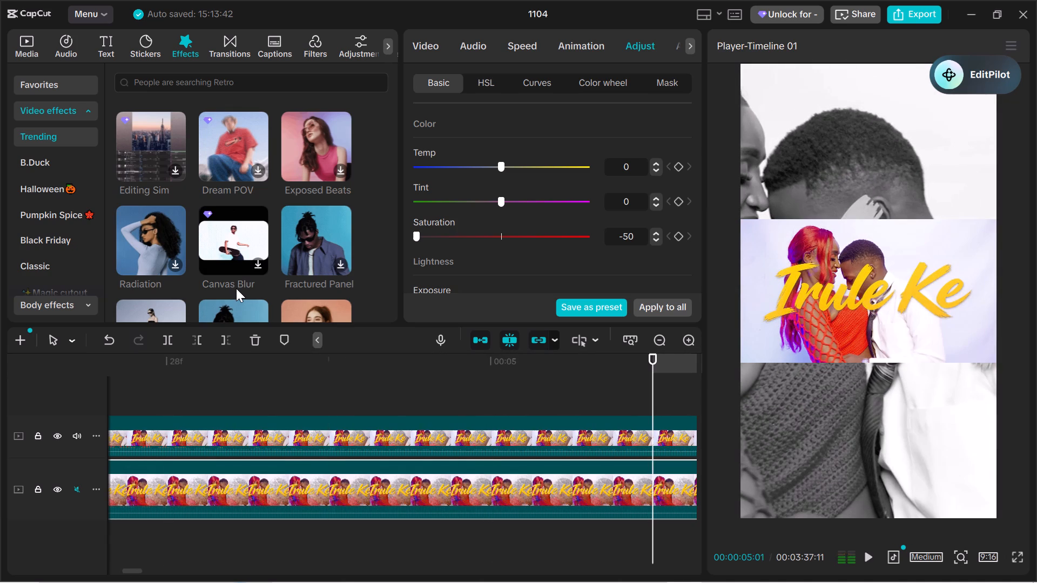
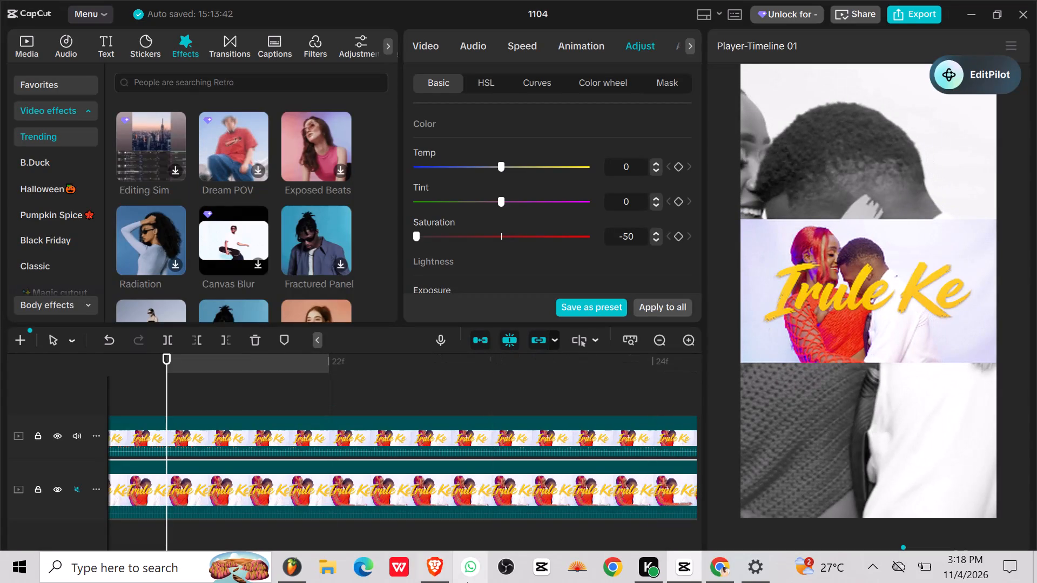
# Mute the upper track holding the original-size colour clip.
pyautogui.click(72, 432)
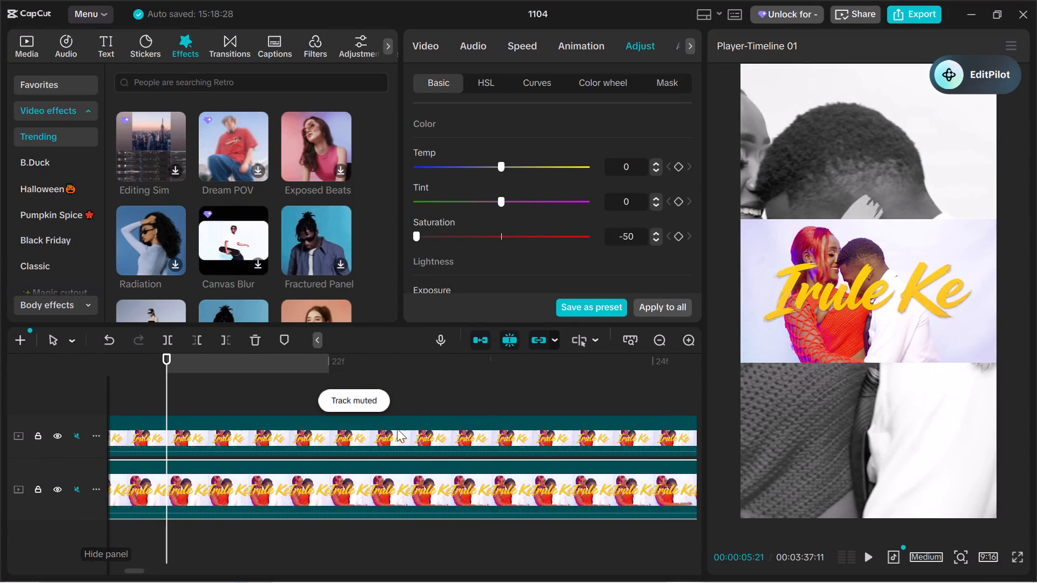
# Play the stacked composition on to 00:00:15:03 to review the colour clip over the black-and-white background.
pyautogui.press('space')
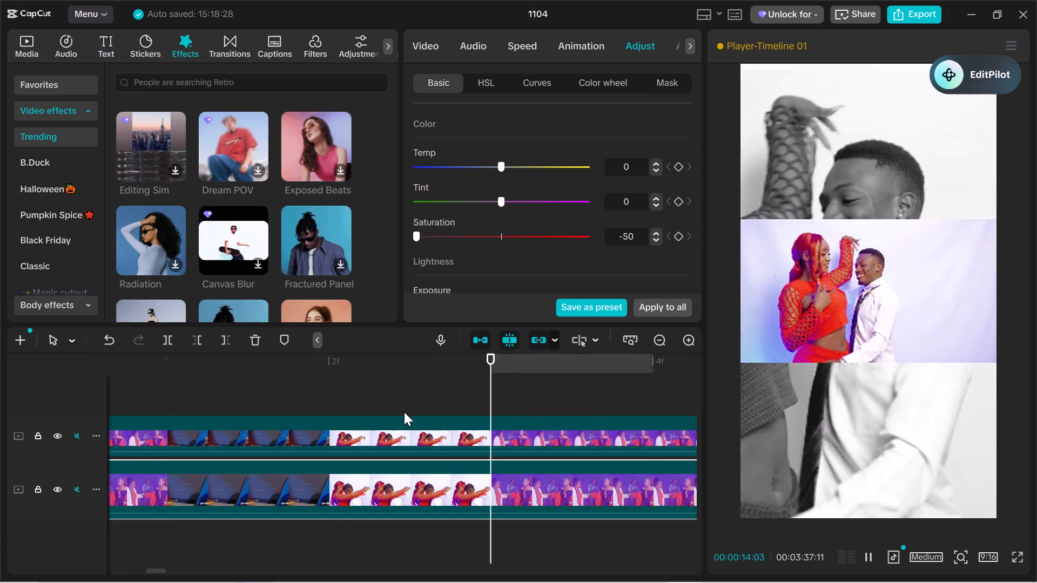
pyautogui.press('space')
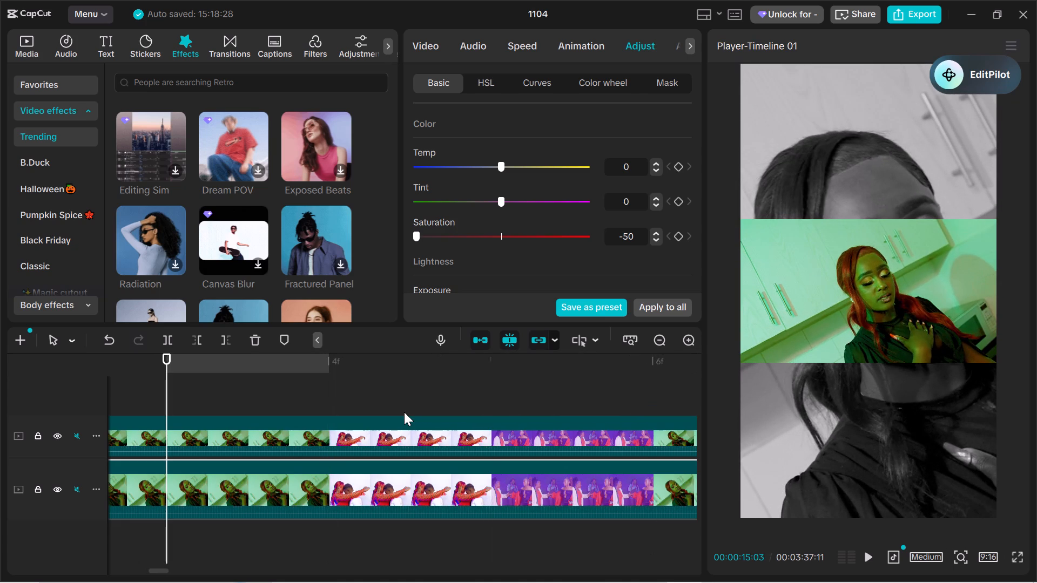
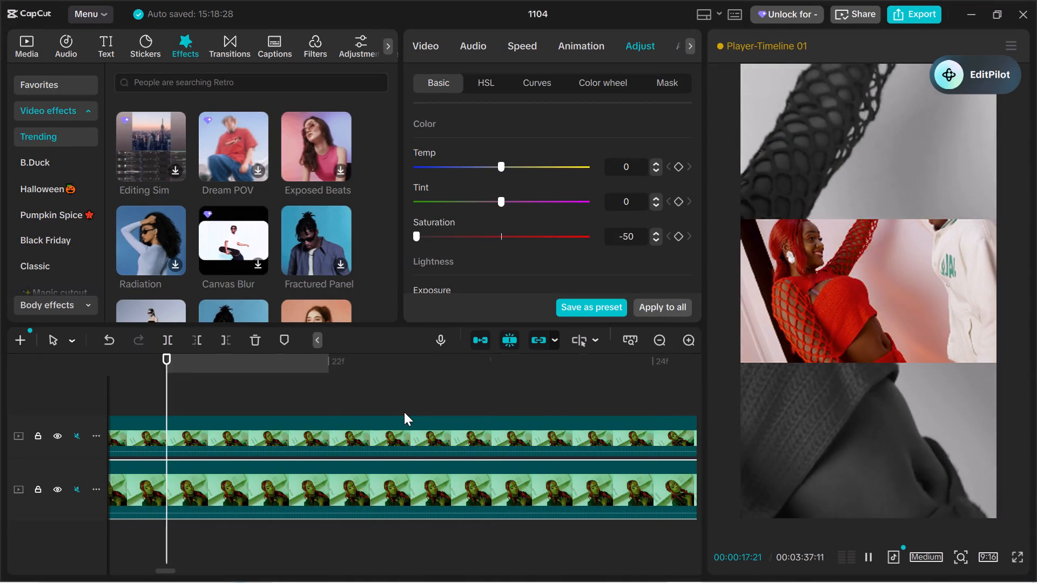
# Pause playback at 00:00:18:08 and show a longer stretch of both stacked clips on the timeline.
pyautogui.press('space')
pyautogui.write('-----')
pyautogui.hotkey('ctrl', '-')
pyautogui.hotkey('ctrl', '-')
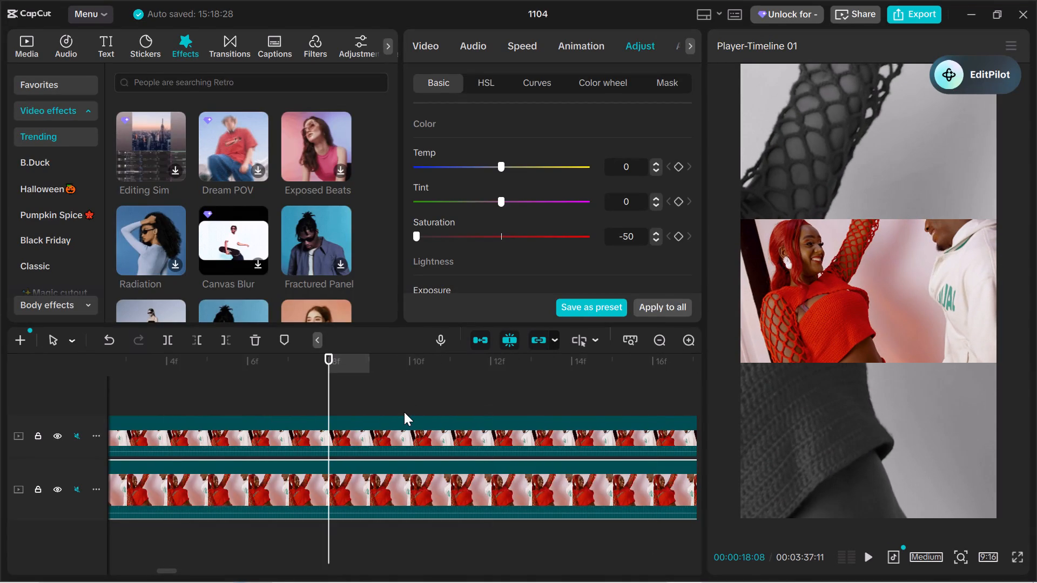
pyautogui.hotkey('ctrl', '-')
pyautogui.hotkey('ctrl', '-')
pyautogui.hotkey('ctrl', '-')
pyautogui.hotkey('ctrl', '-')
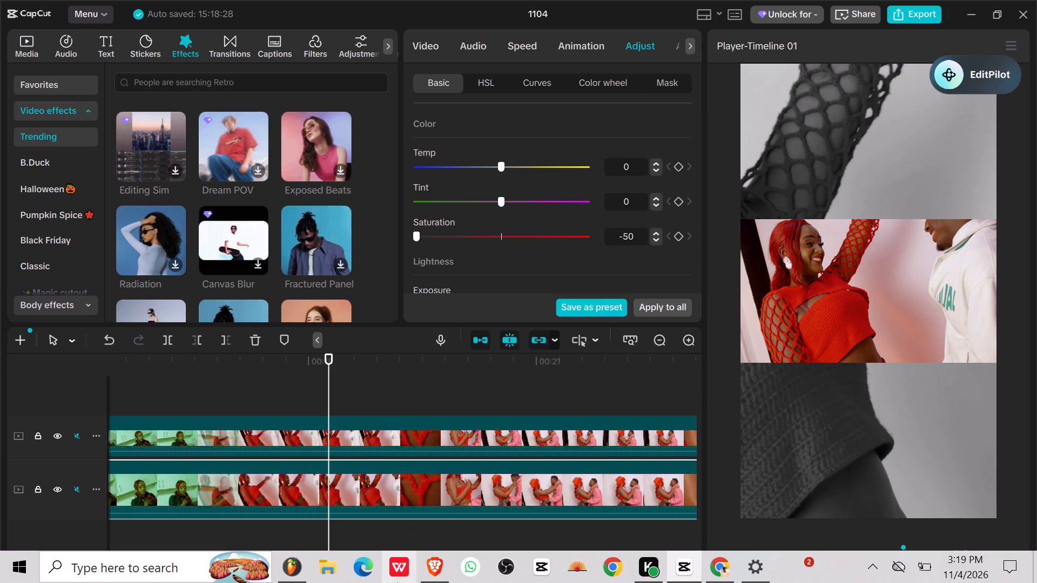
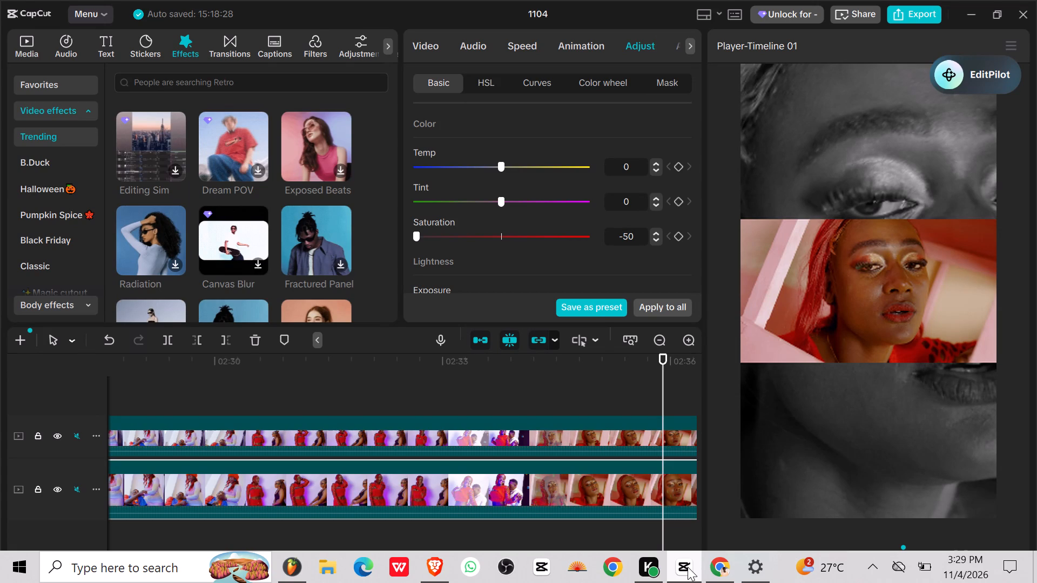
# Play the stacked clips in short bursts and step back frame by frame to 00:02:33:21, looking for a cut point.
pyautogui.press('space')
pyautogui.press('space')
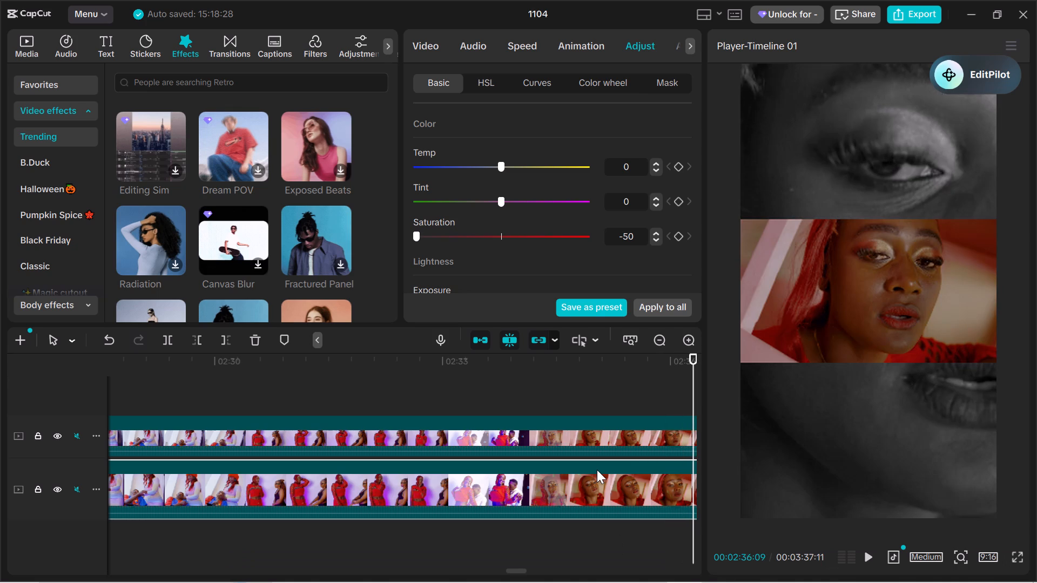
pyautogui.press('space')
pyautogui.press('space')
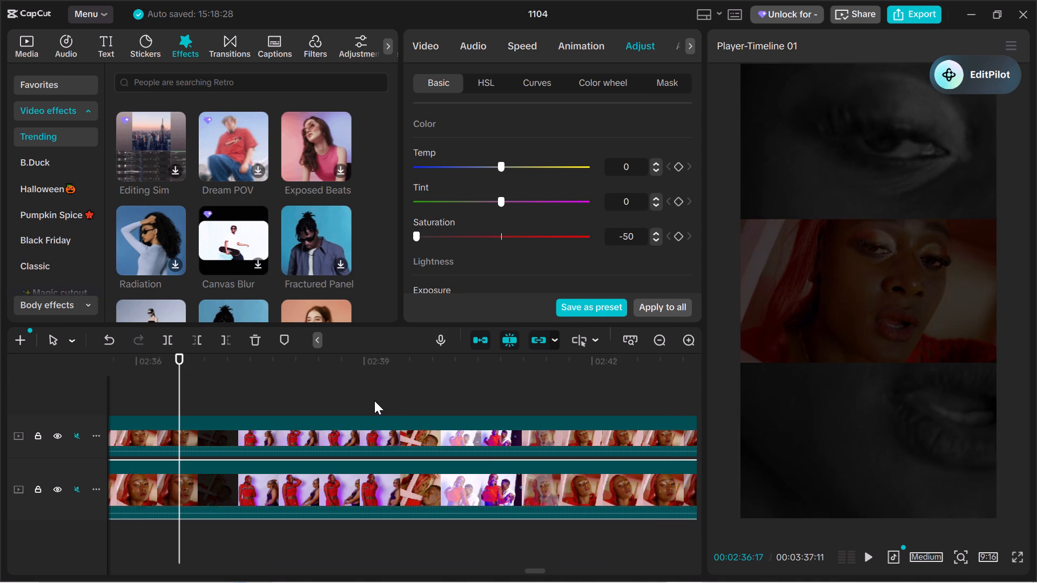
pyautogui.press('Left')
pyautogui.press('Left')
pyautogui.press('Left')
pyautogui.press('Left')
pyautogui.press('Left')
pyautogui.press('Left')
pyautogui.press('Left')
pyautogui.press('Left')
pyautogui.press('Left')
pyautogui.press('Left')
pyautogui.press('Left')
pyautogui.press('Left')
pyautogui.press('Left')
pyautogui.press('Left')
pyautogui.press('Left')
pyautogui.press('Left')
pyautogui.press('Left')
pyautogui.press('Left')
pyautogui.press('Left')
pyautogui.press('Left')
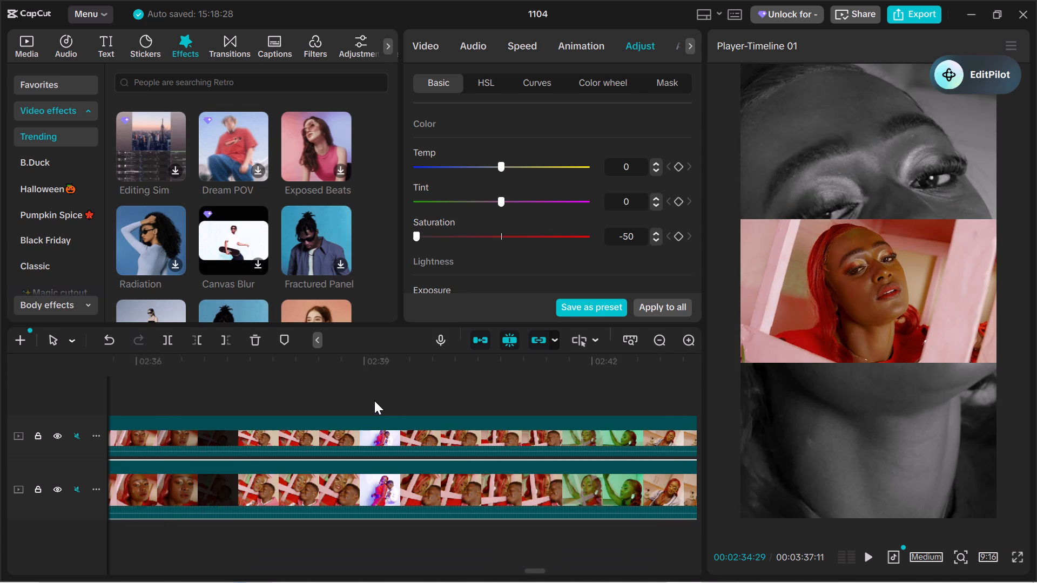
pyautogui.press('Left')
pyautogui.press('Left')
pyautogui.press('Left')
pyautogui.press('Left')
pyautogui.press('Left')
pyautogui.press('Left')
pyautogui.press('Left')
pyautogui.press('Left')
pyautogui.press('Left')
pyautogui.press('Left')
pyautogui.press('Left')
pyautogui.press('Left')
pyautogui.press('Left')
pyautogui.press('Left')
pyautogui.press('Left')
pyautogui.press('Left')
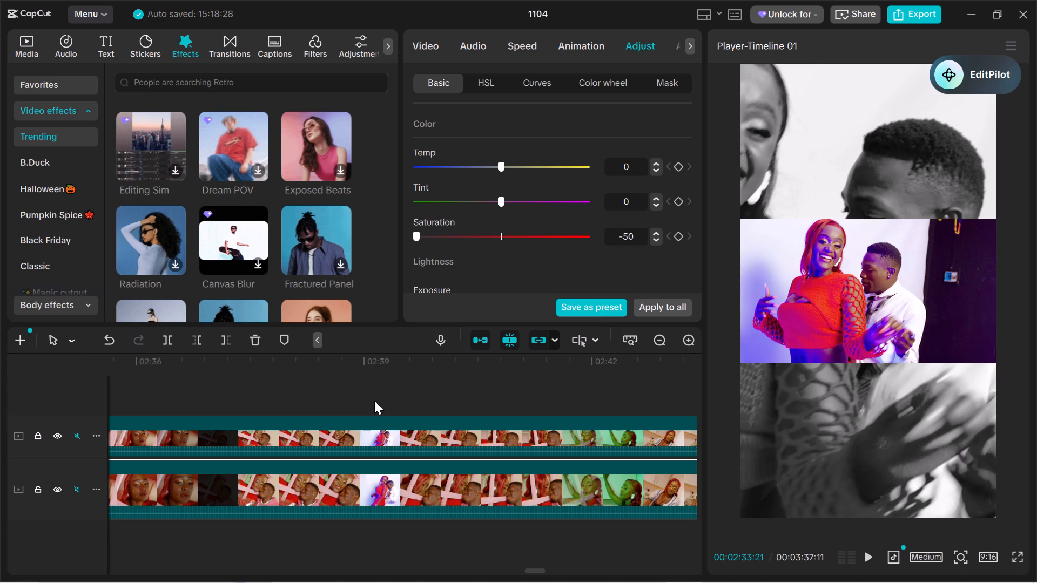
# Show the end of both clips on the timeline and review playback from 00:02:33:21 to about 00:02:40.
pyautogui.press('-')
pyautogui.hotkey('ctrl', '-')
pyautogui.hotkey('ctrl', '-')
pyautogui.hotkey('ctrl', '-')
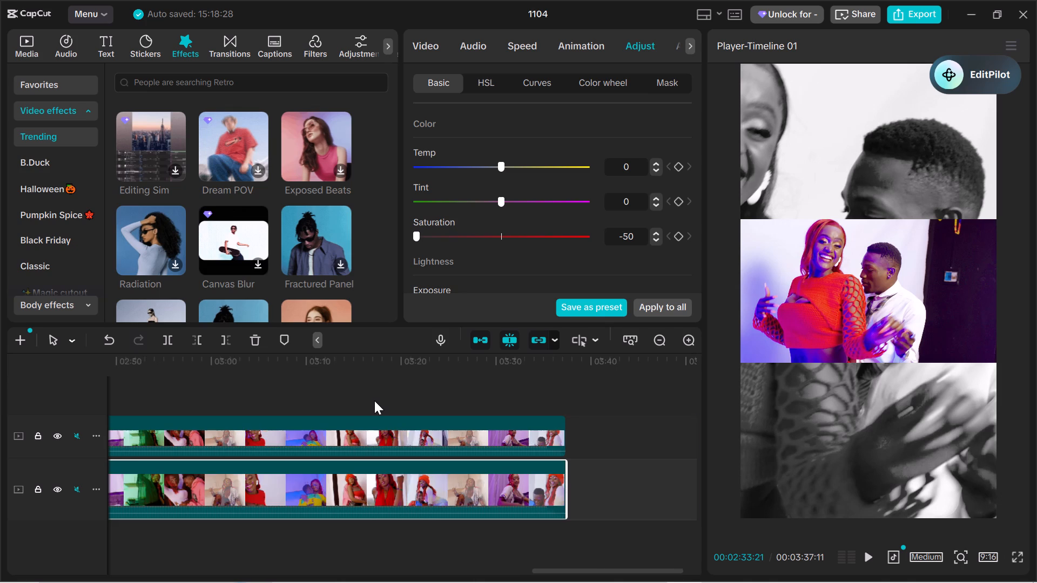
pyautogui.hotkey('ctrl', '-')
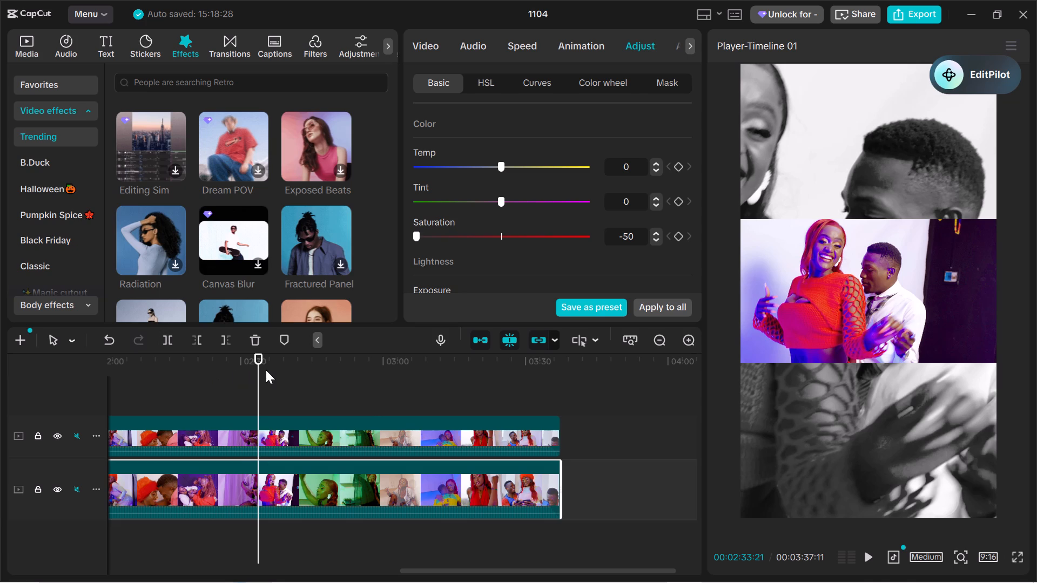
pyautogui.press('space')
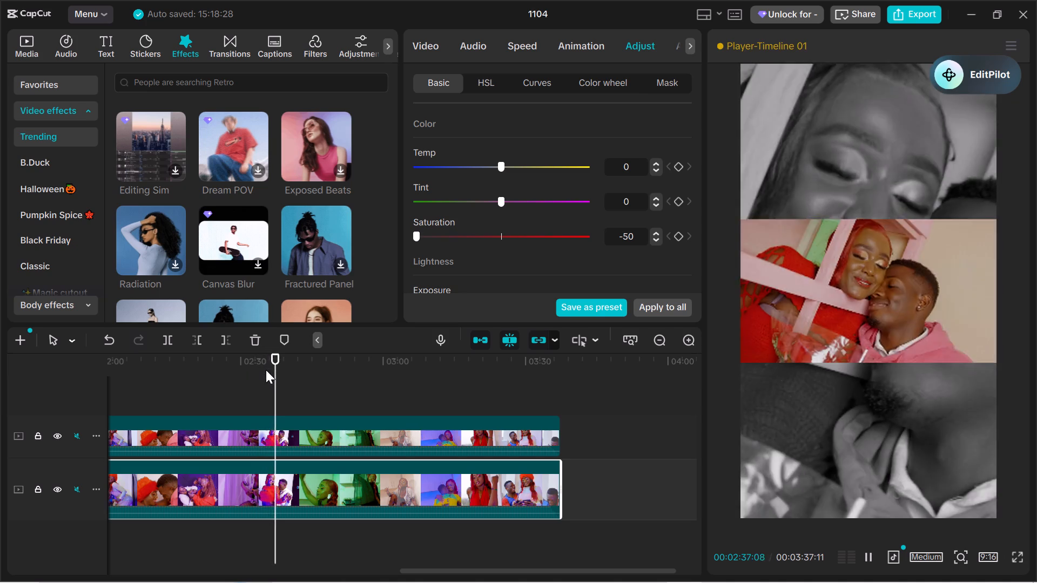
pyautogui.press('space')
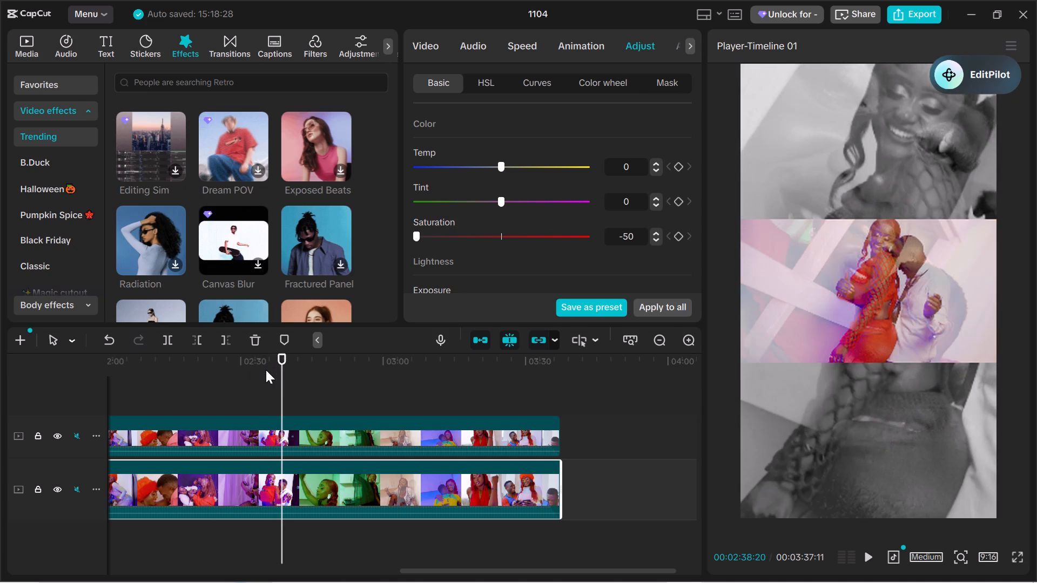
pyautogui.press('space')
pyautogui.press('space')
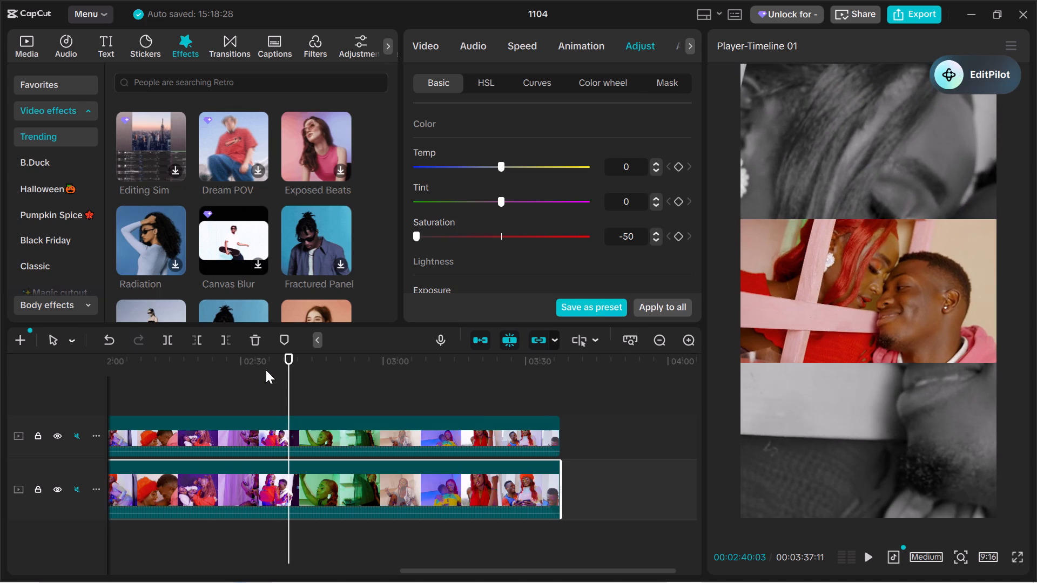
# Split the upper colour clip at 00:02:34:01.
pyautogui.click(251, 354)
pyautogui.press('space')
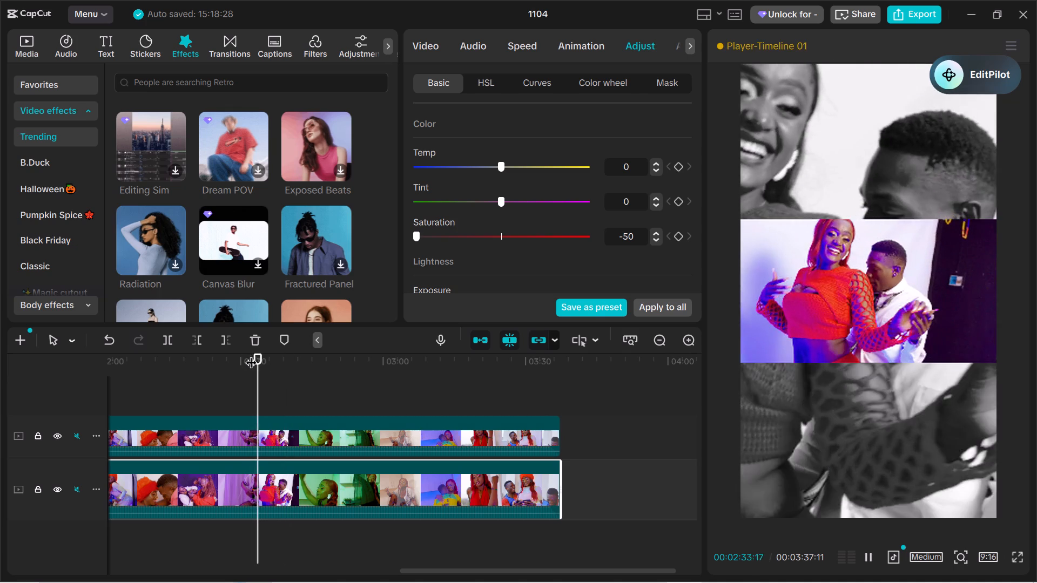
pyautogui.press('space')
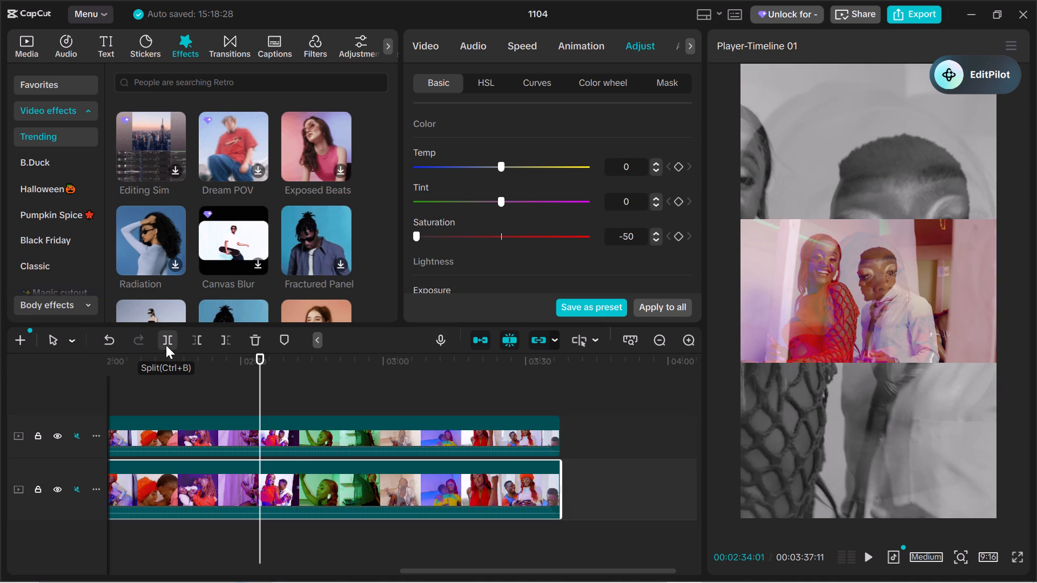
pyautogui.click(158, 439)
pyautogui.click(158, 439)
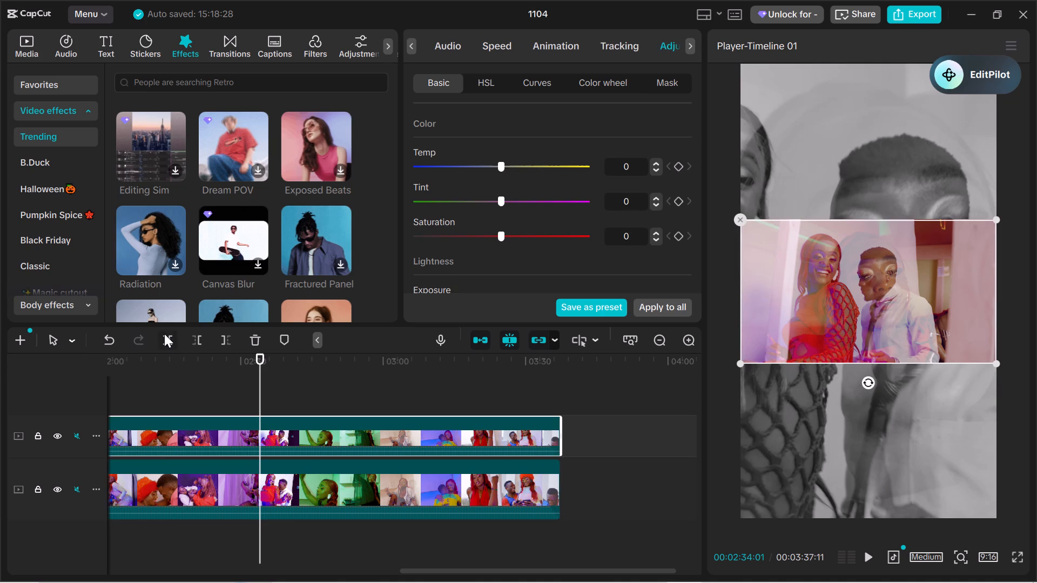
pyautogui.click(161, 334)
# Review playback between the new split and about 00:02:45, replaying from 00:02:42, to look for where the video should end.
pyautogui.press('space')
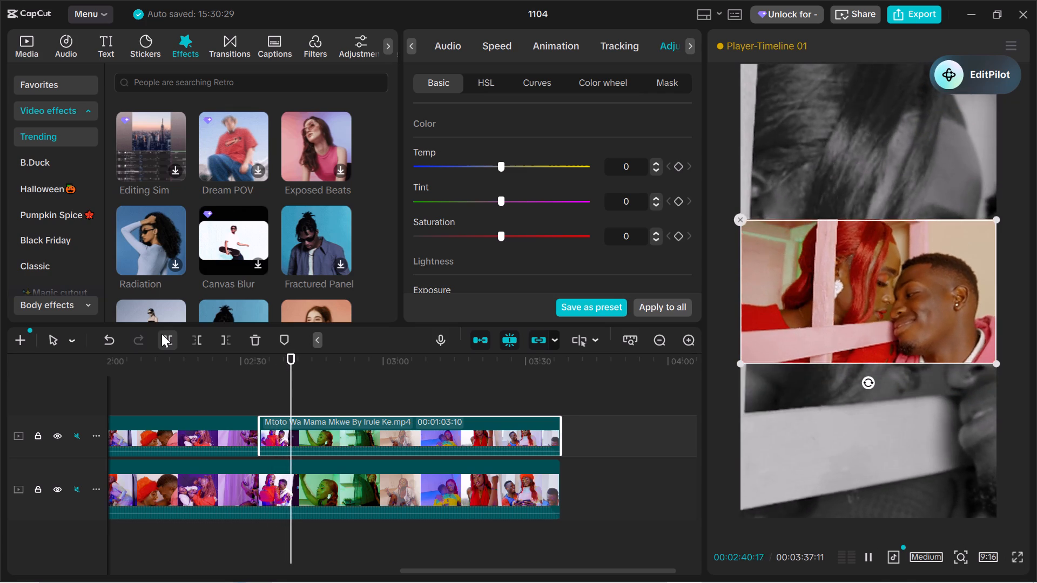
pyautogui.press('space')
pyautogui.press('space')
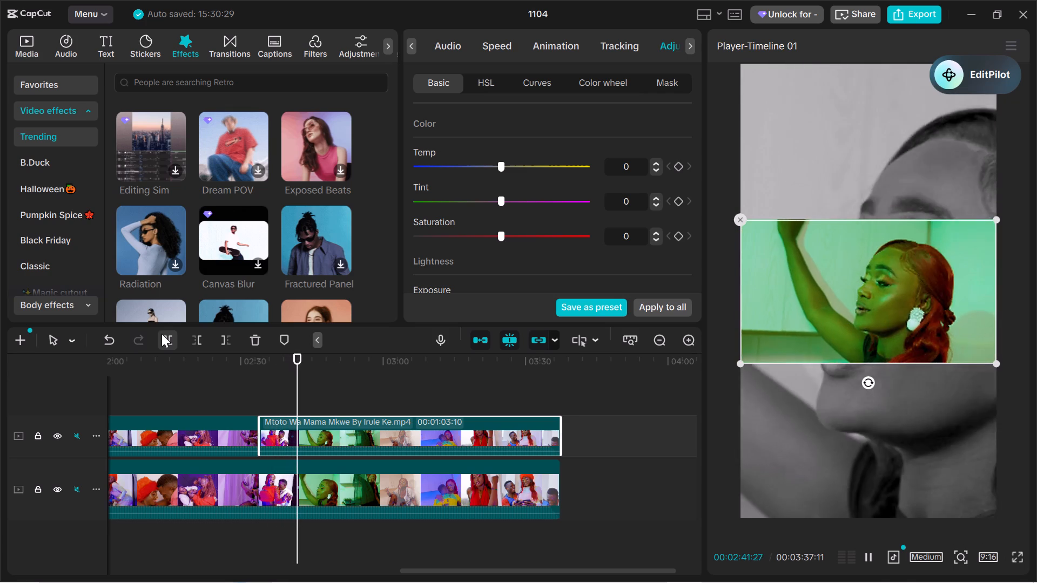
pyautogui.press('space')
pyautogui.press('space')
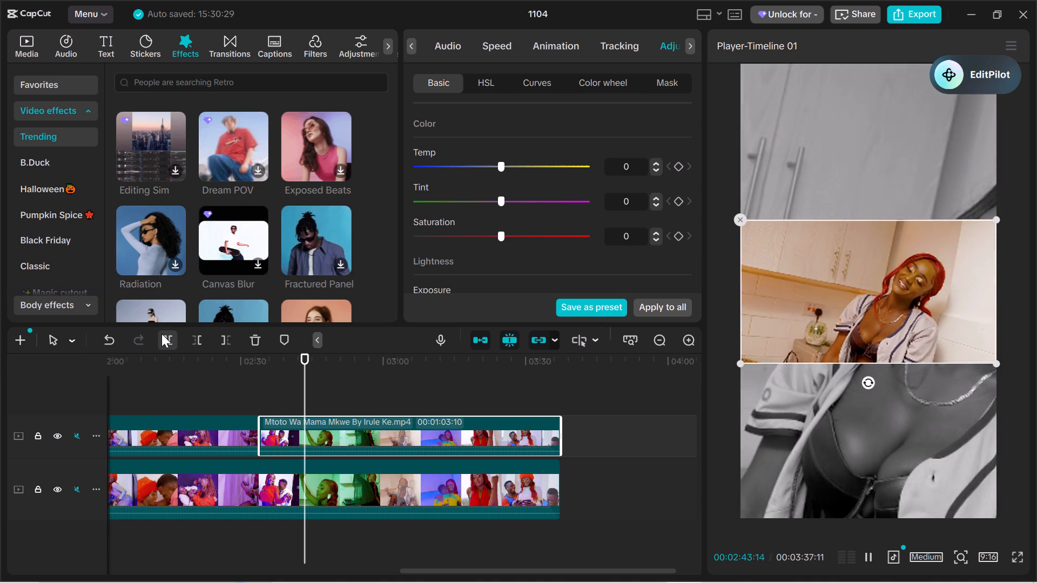
pyautogui.press('space')
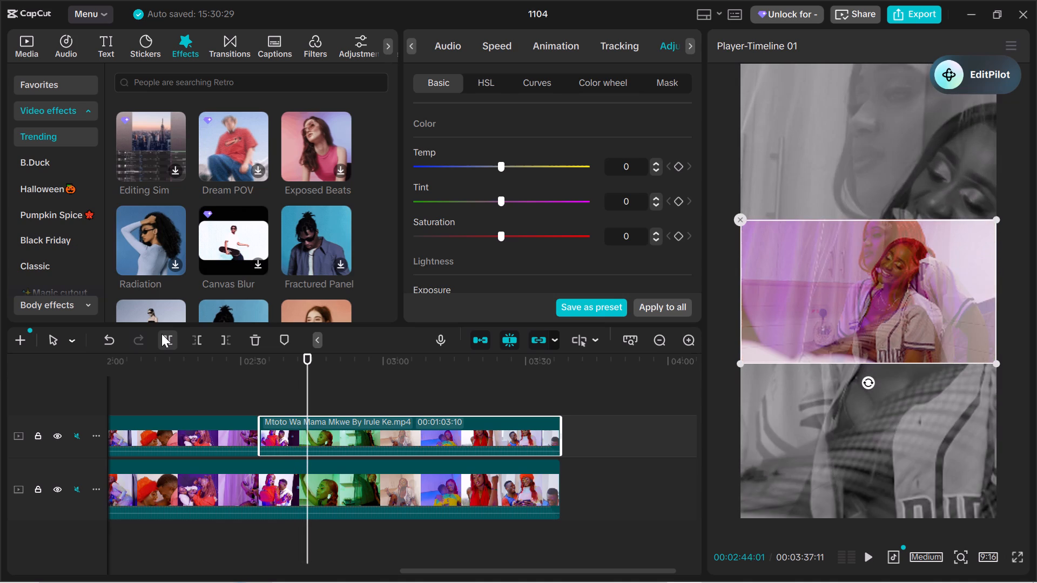
pyautogui.press('space')
pyautogui.press('space')
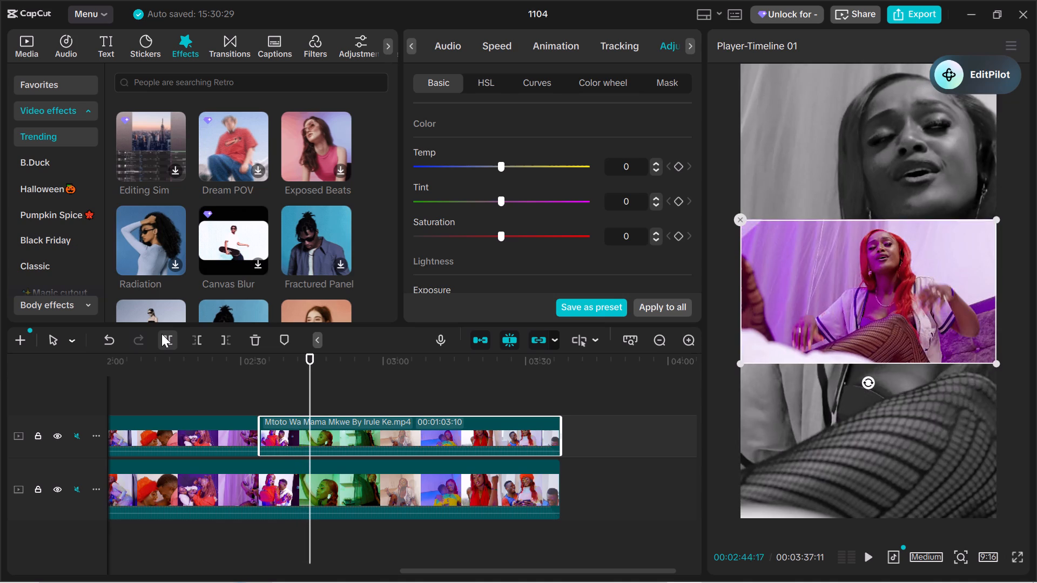
pyautogui.press('space')
pyautogui.press('space')
pyautogui.press('space')
pyautogui.press('space')
pyautogui.press('space')
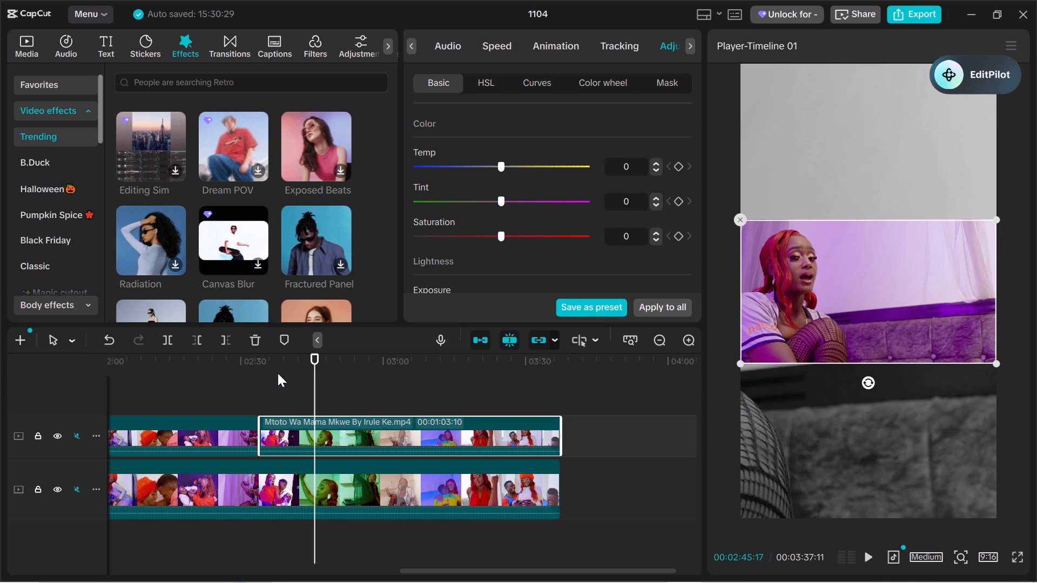
pyautogui.click(298, 356)
pyautogui.press('space')
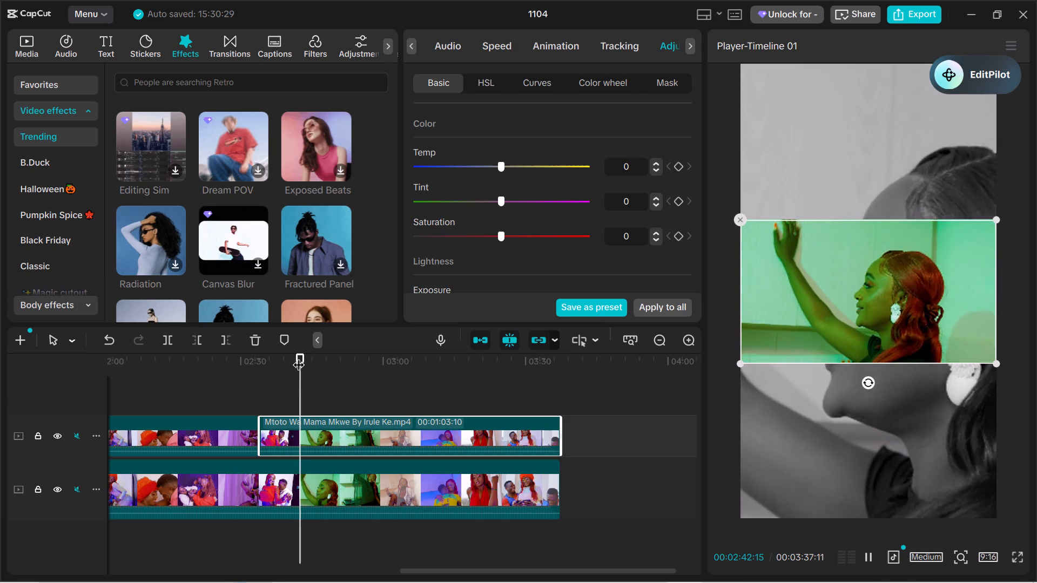
pyautogui.press('space')
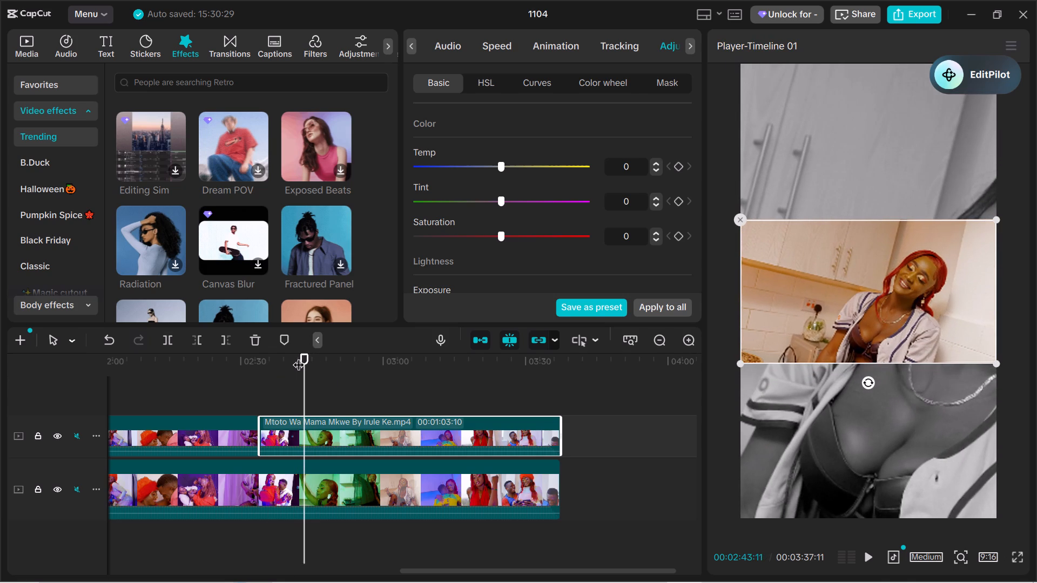
pyautogui.press('space')
pyautogui.press('space')
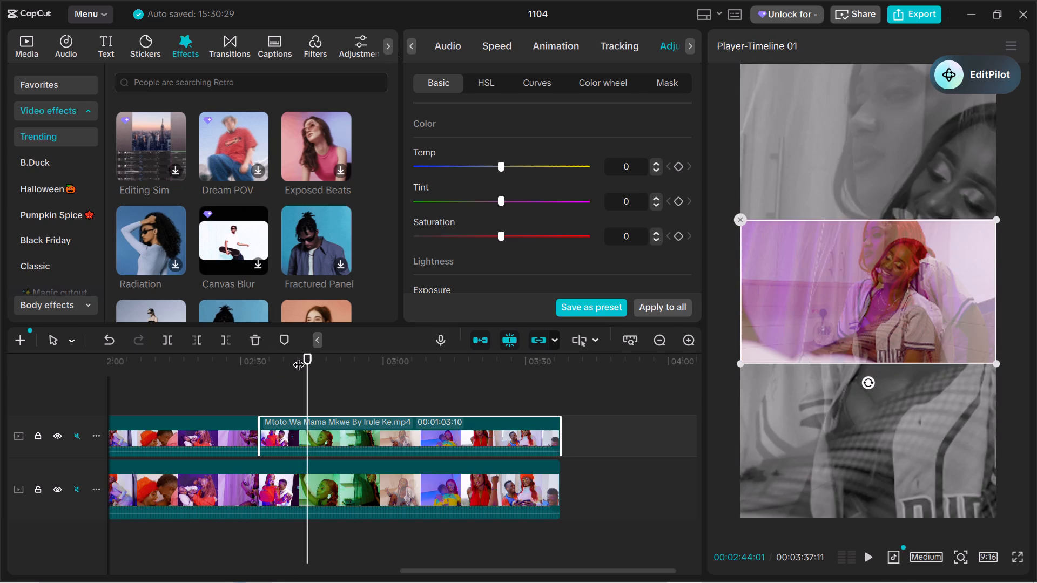
pyautogui.press('space')
pyautogui.press('space')
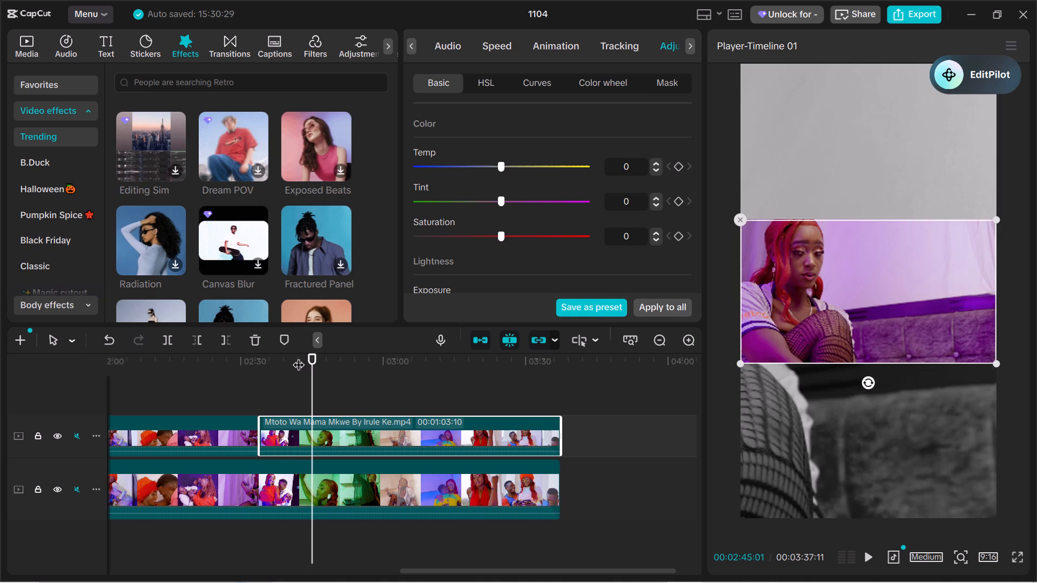
# Find the black frame at 00:02:44:26 by stepping frame by frame and split the upper colour clip there.
pyautogui.press('Left')
pyautogui.press('Left')
pyautogui.press('Left')
pyautogui.press('Left')
pyautogui.press('Left')
pyautogui.press('Left')
pyautogui.press('Left')
pyautogui.press('Left')
pyautogui.press('Left')
pyautogui.press('Right')
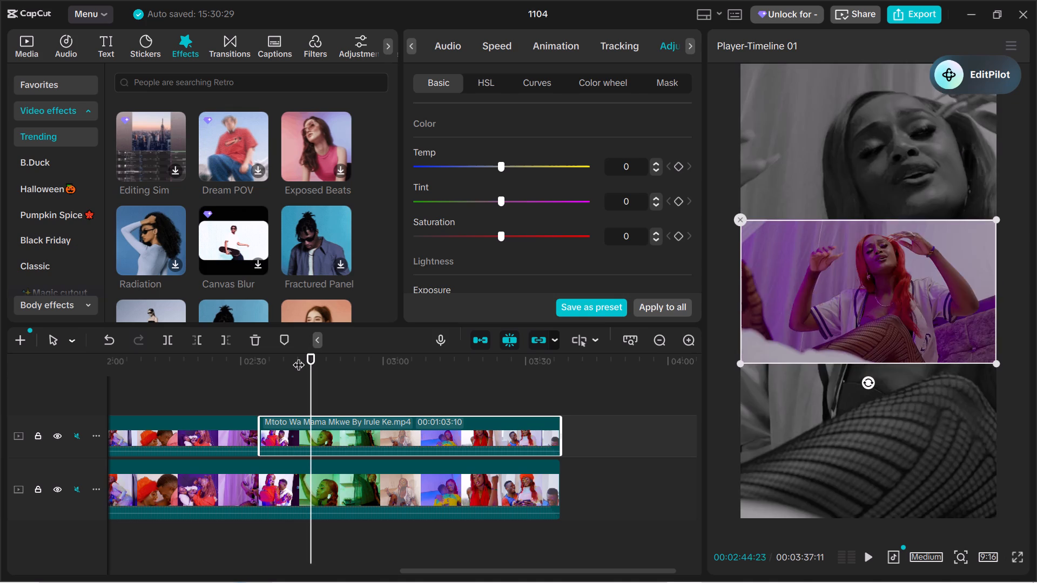
pyautogui.press('Right')
pyautogui.press('Right')
pyautogui.press('Right')
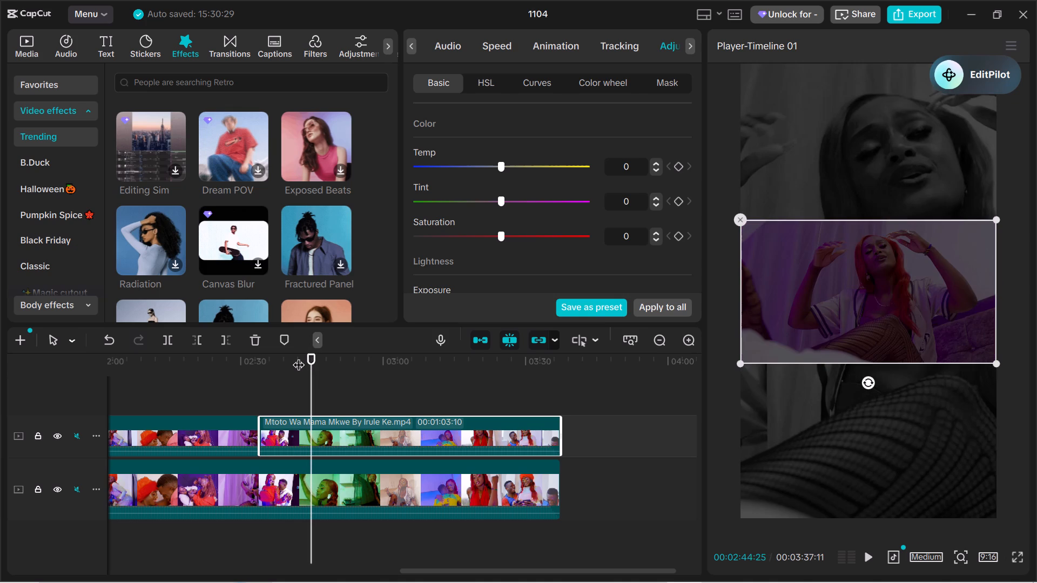
pyautogui.press('Right')
pyautogui.press('Right')
pyautogui.press('Right')
pyautogui.press('Right')
pyautogui.press('Right')
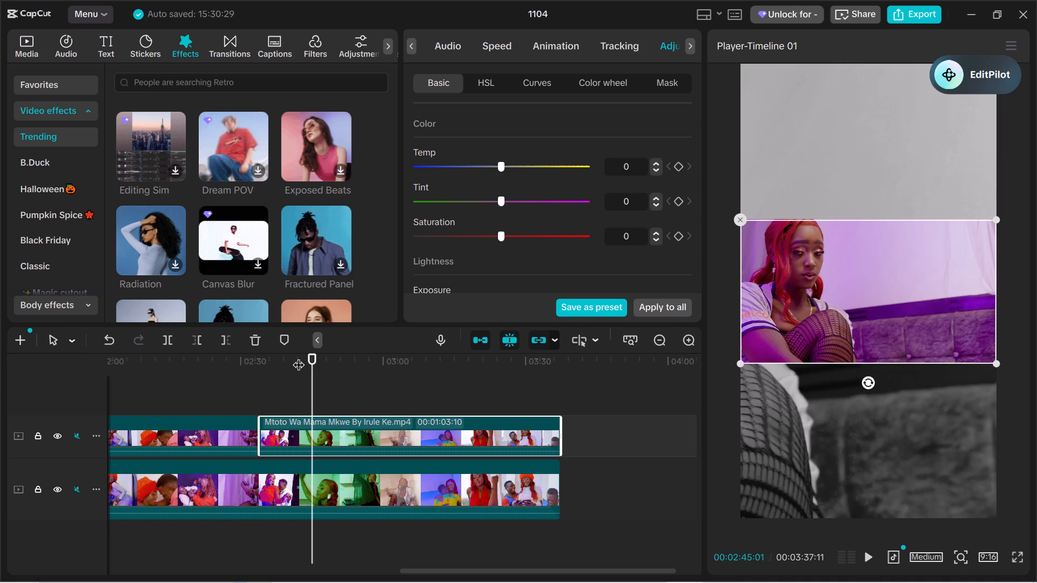
pyautogui.press('Left')
pyautogui.press('Left')
pyautogui.press('Left')
pyautogui.press('Left')
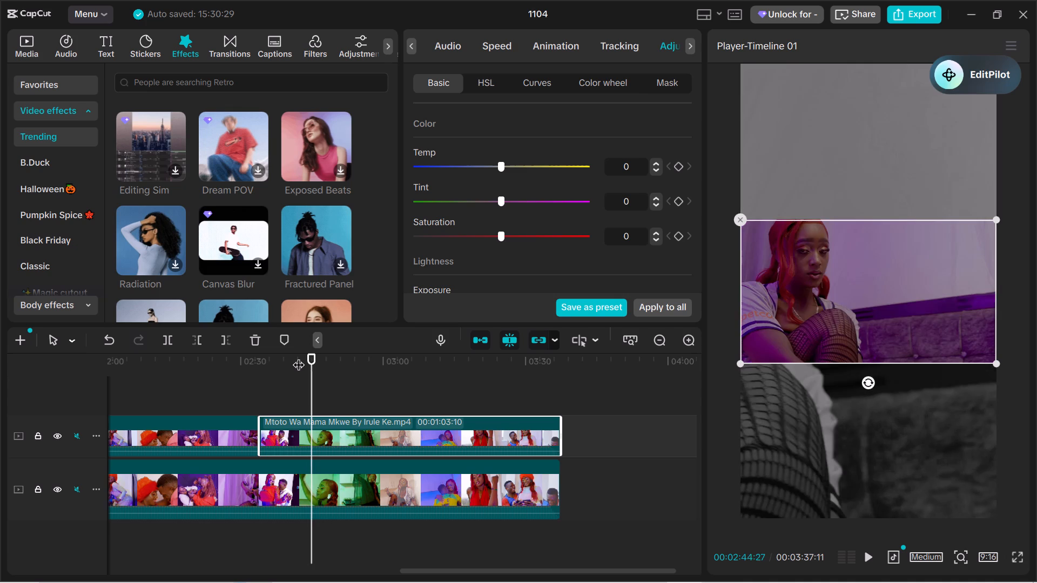
pyautogui.press('Left')
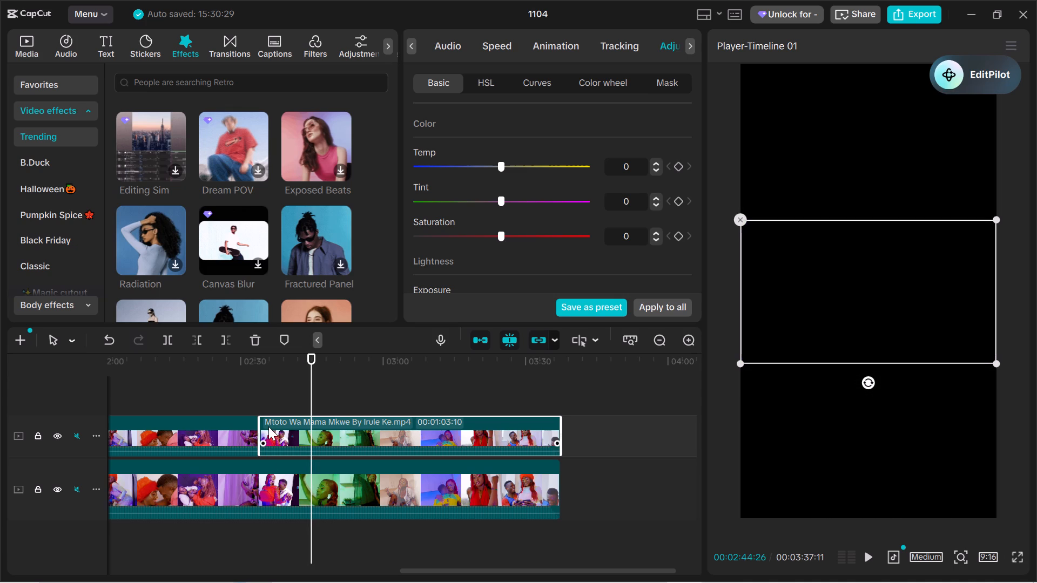
pyautogui.click(169, 344)
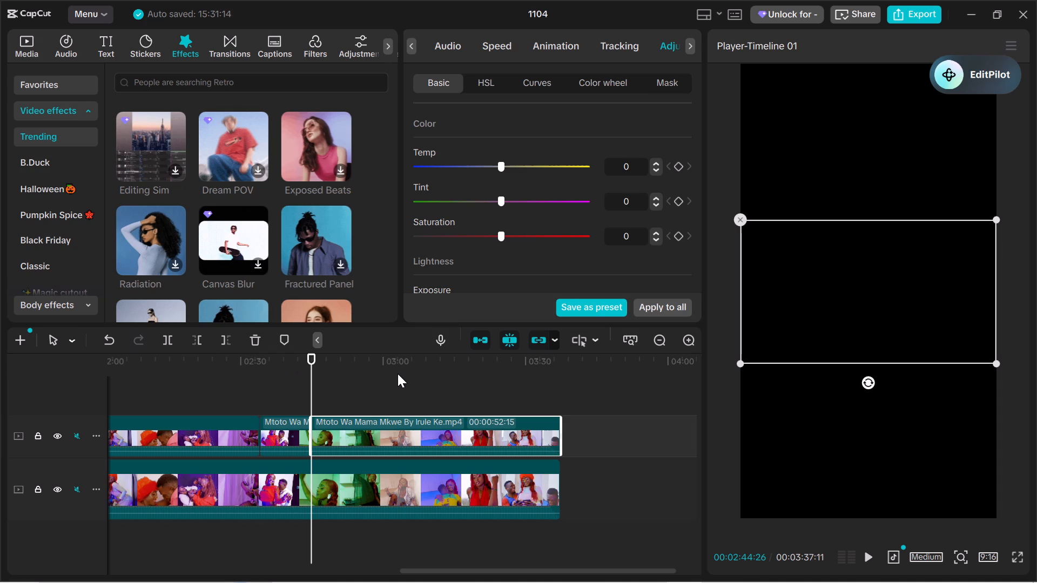
# Split the lower black-and-white clip at 00:02:44:26, in line with the cut in the upper clip.
pyautogui.click(412, 489)
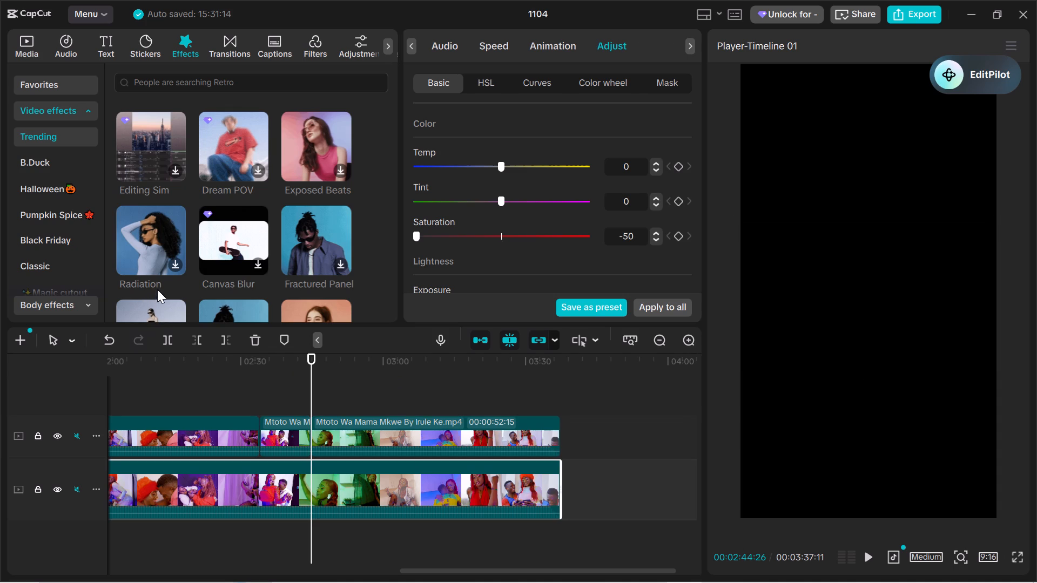
pyautogui.click(168, 350)
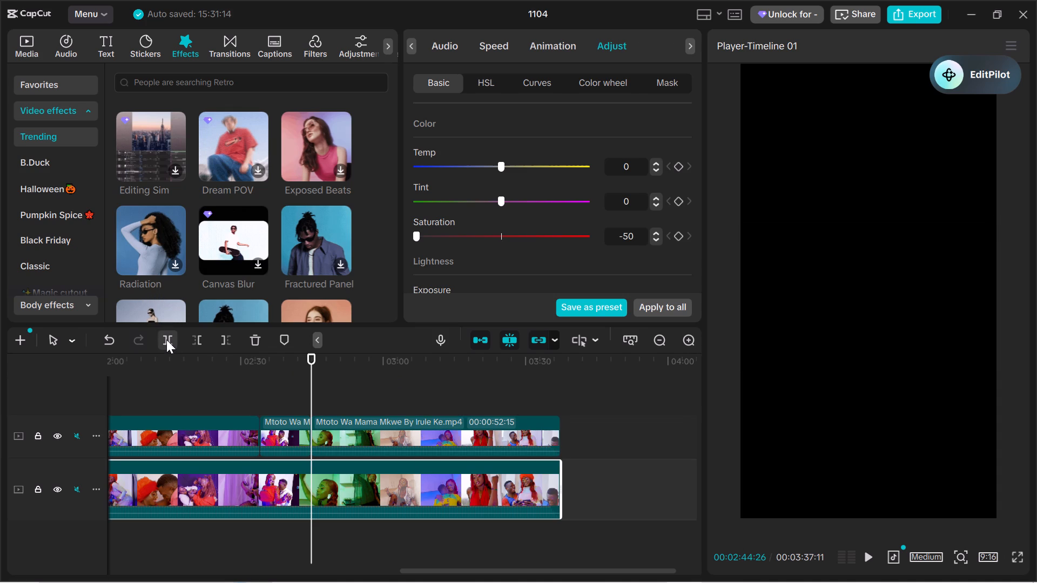
pyautogui.click(166, 339)
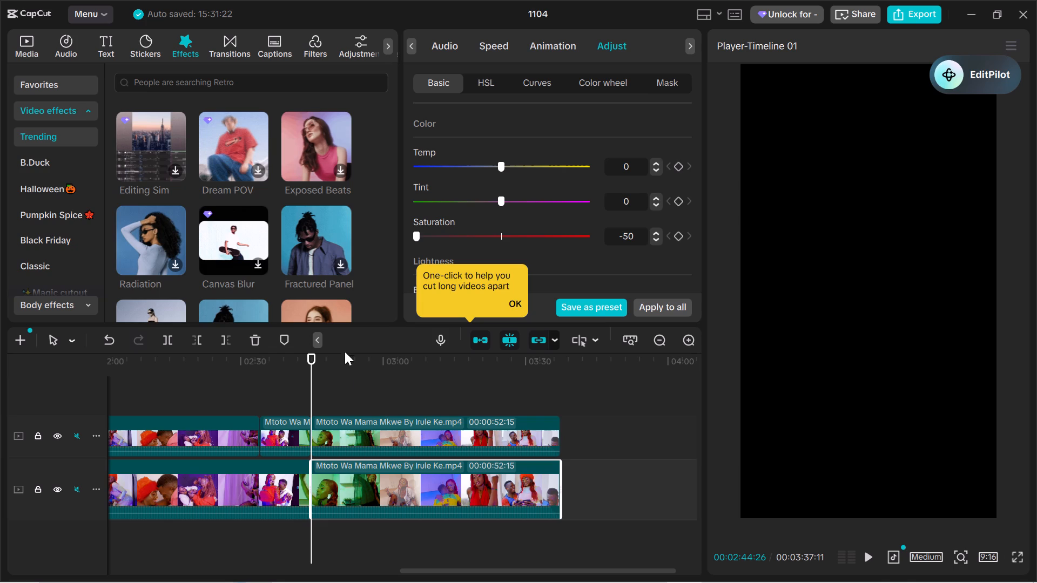
# Delete the segments after 00:02:44:26 from both the upper and lower tracks.
pyautogui.moveTo(362, 390); pyautogui.dragTo(371, 464)
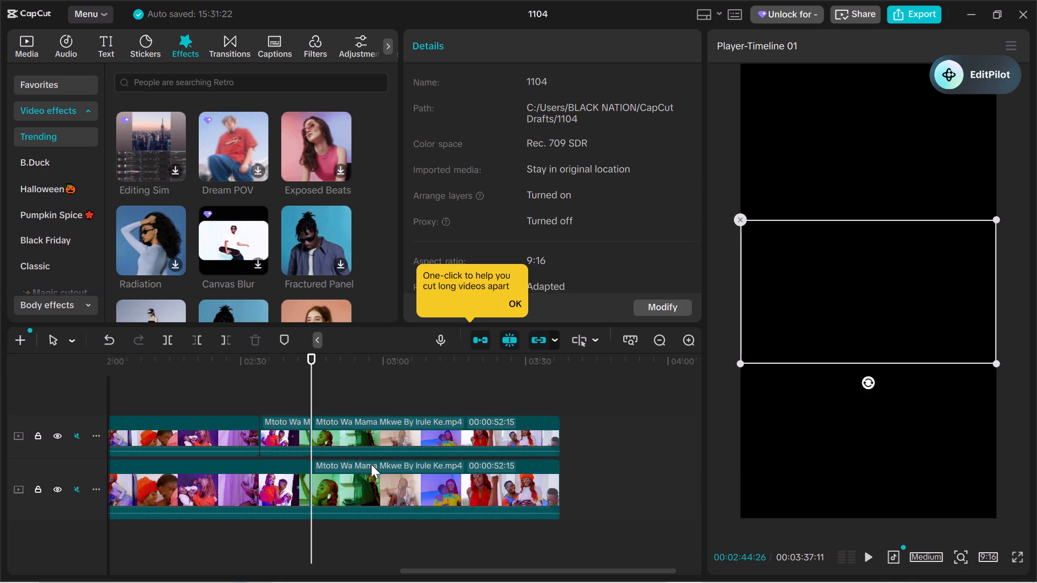
pyautogui.moveTo(371, 464); pyautogui.dragTo(375, 514)
pyautogui.press('Home')
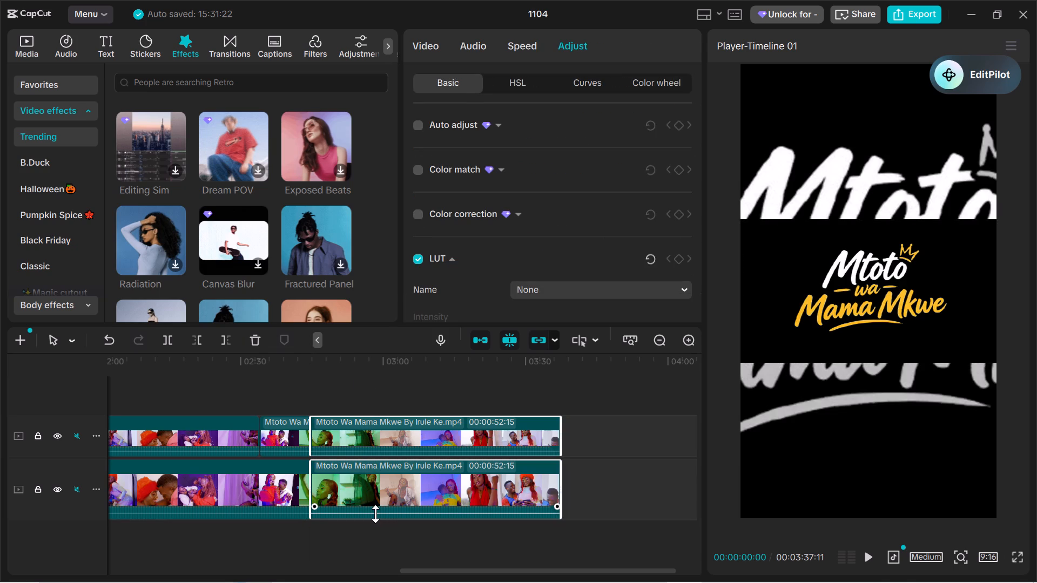
pyautogui.press('Delete')
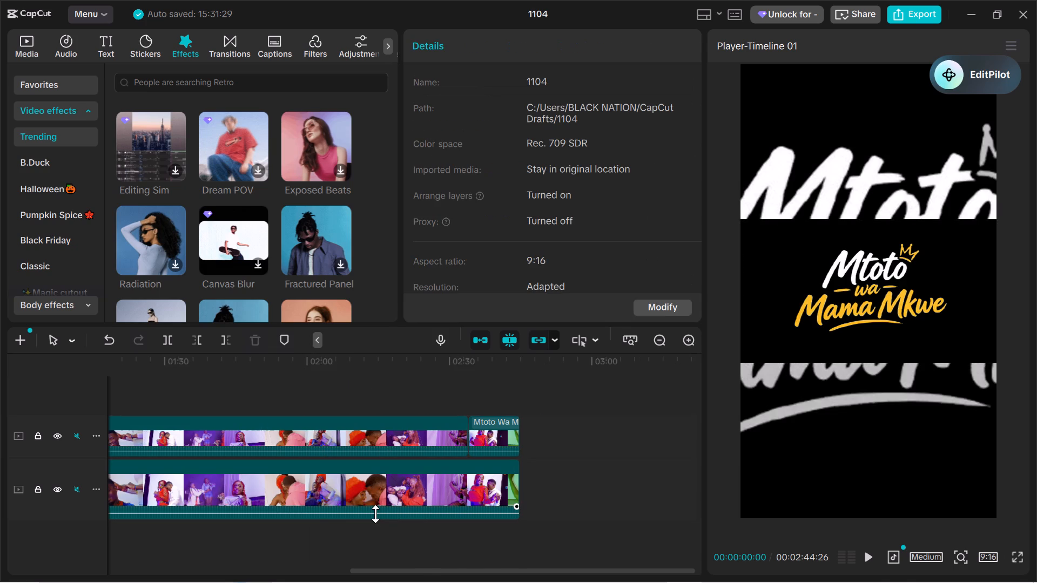
# Split the lower black-and-white clip at 00:02:34:01, in line with the existing cut in the upper clip.
pyautogui.click(476, 365)
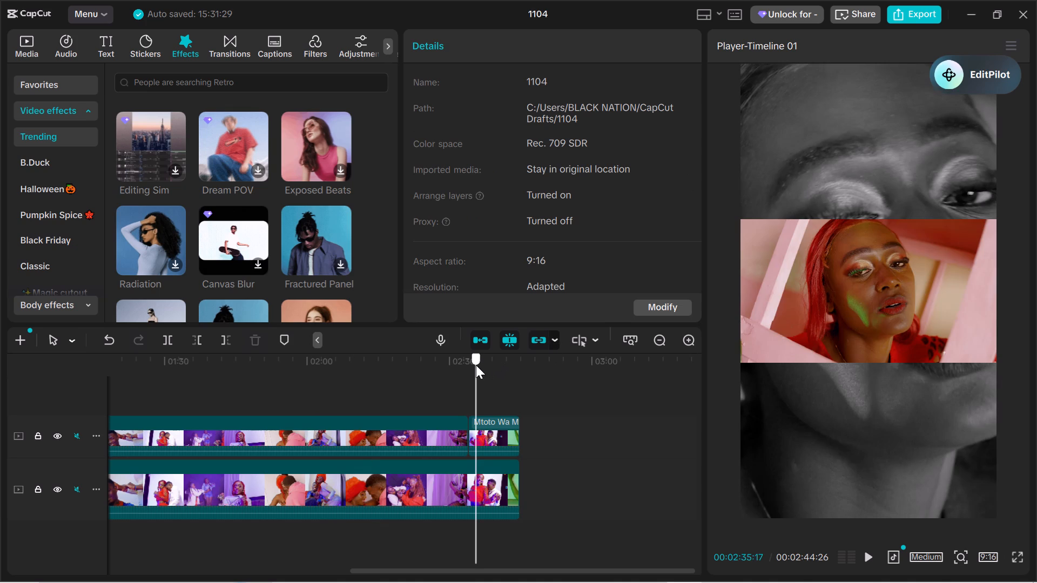
pyautogui.moveTo(476, 365); pyautogui.dragTo(463, 372)
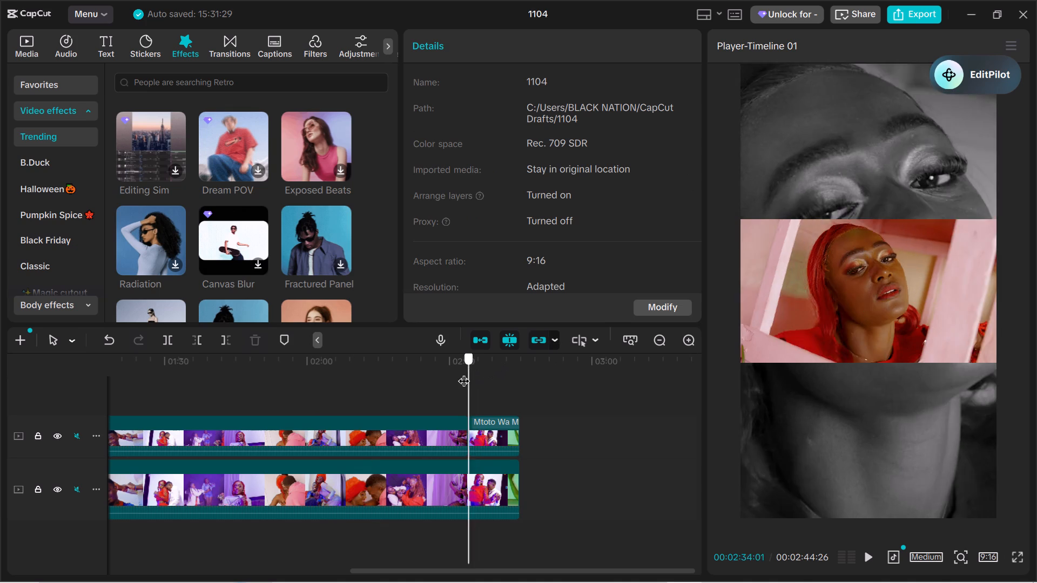
pyautogui.moveTo(463, 372); pyautogui.dragTo(466, 377)
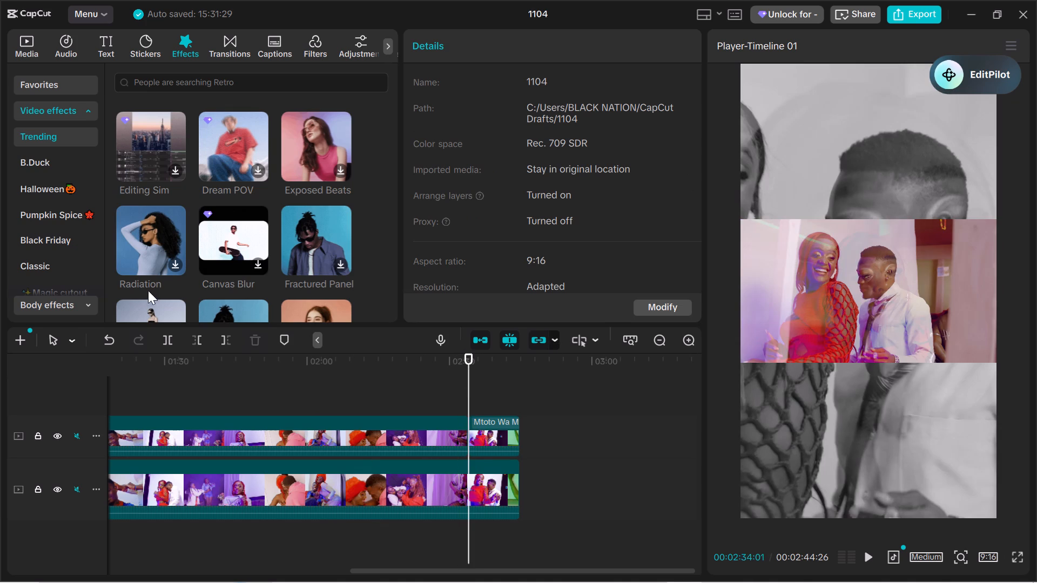
pyautogui.click(161, 343)
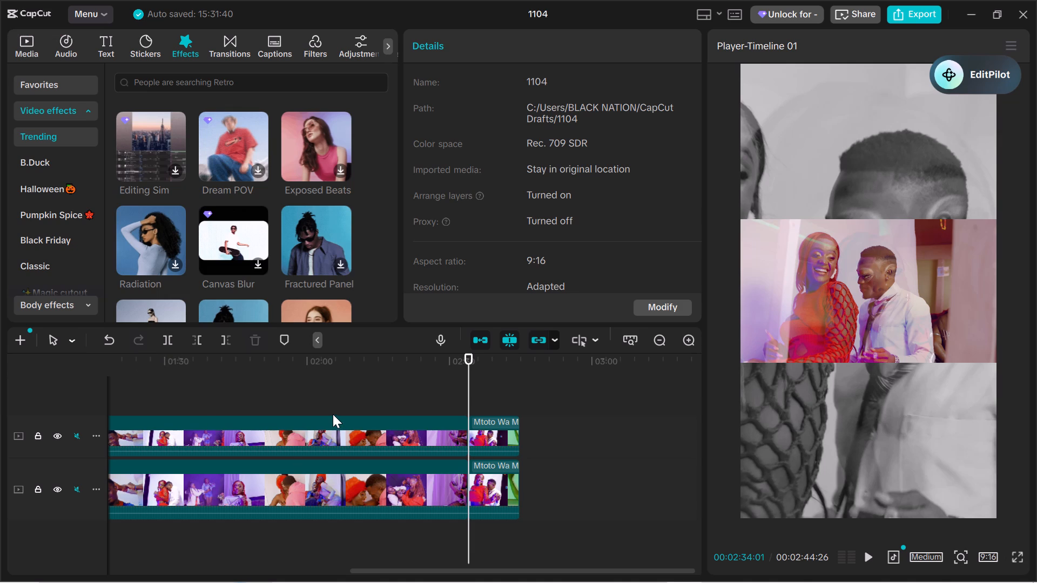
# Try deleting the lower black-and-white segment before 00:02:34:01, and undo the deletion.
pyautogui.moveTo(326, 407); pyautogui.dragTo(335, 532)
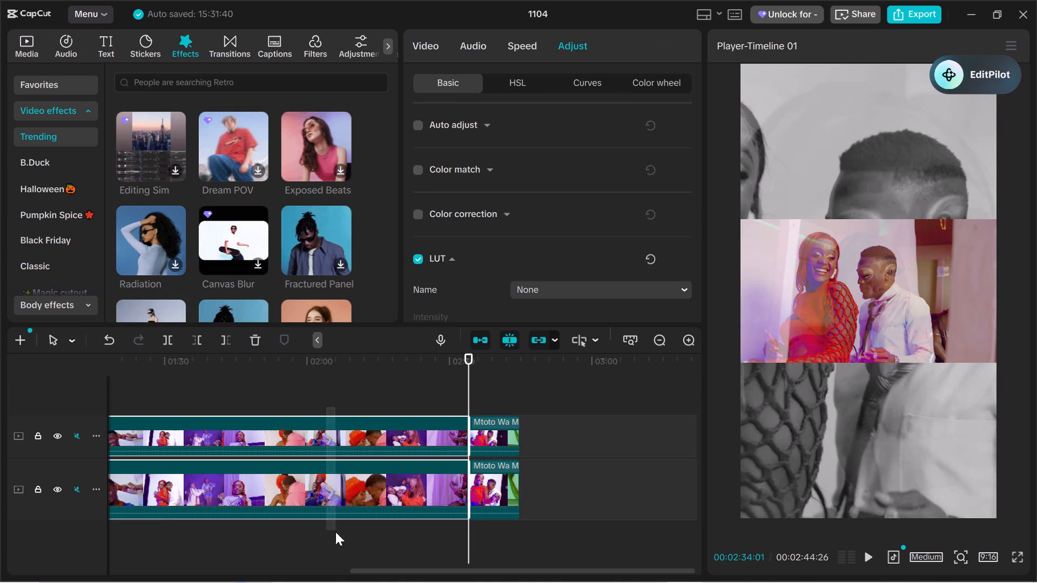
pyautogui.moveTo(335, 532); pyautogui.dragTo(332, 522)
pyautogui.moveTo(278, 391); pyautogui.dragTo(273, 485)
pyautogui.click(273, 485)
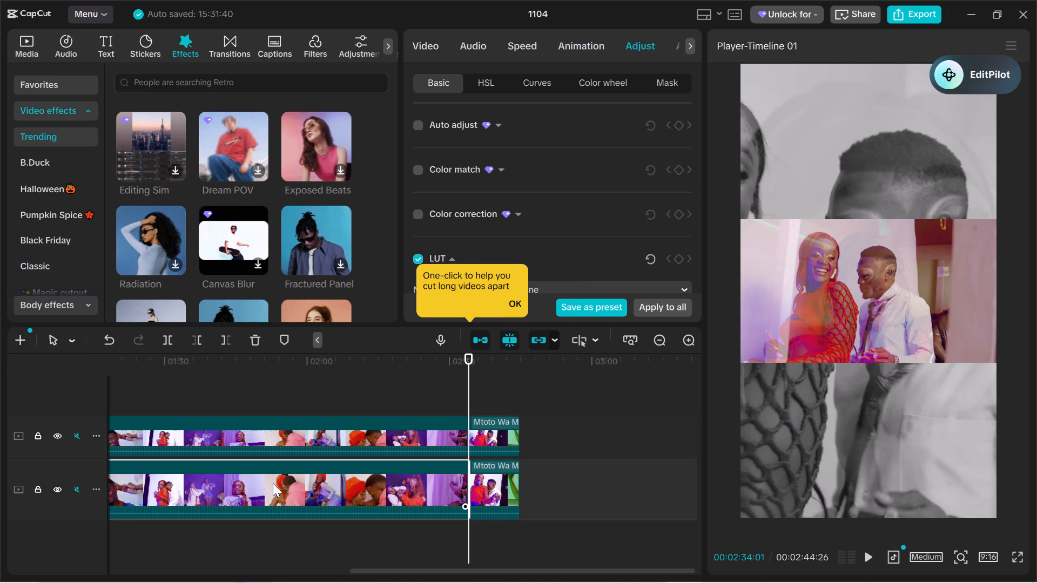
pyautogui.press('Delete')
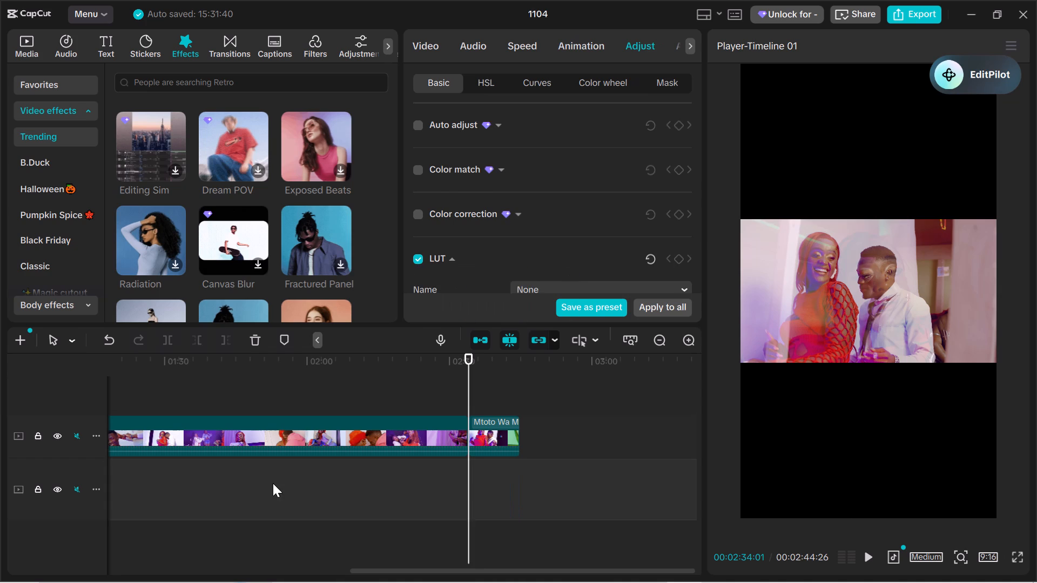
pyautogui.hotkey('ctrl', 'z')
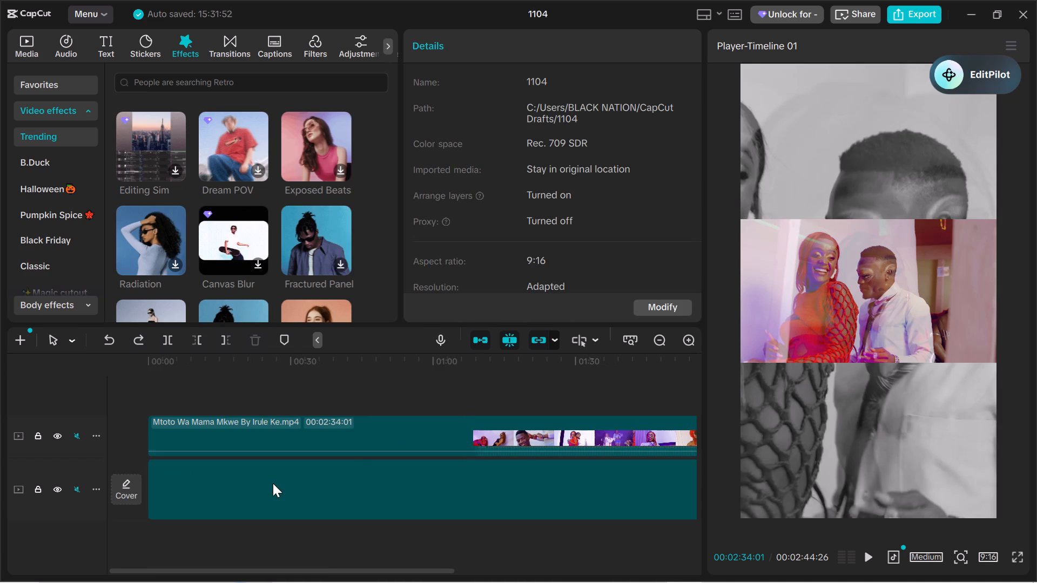
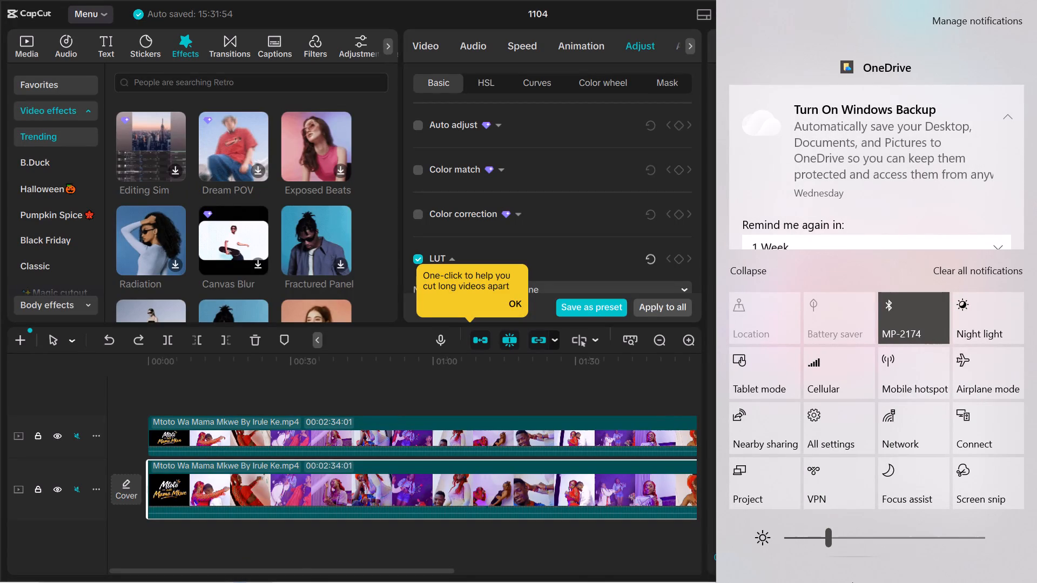
# Dismiss the Windows notification and quick settings pane covering the video preview and return to the CapCut project.
pyautogui.click(652, 545)
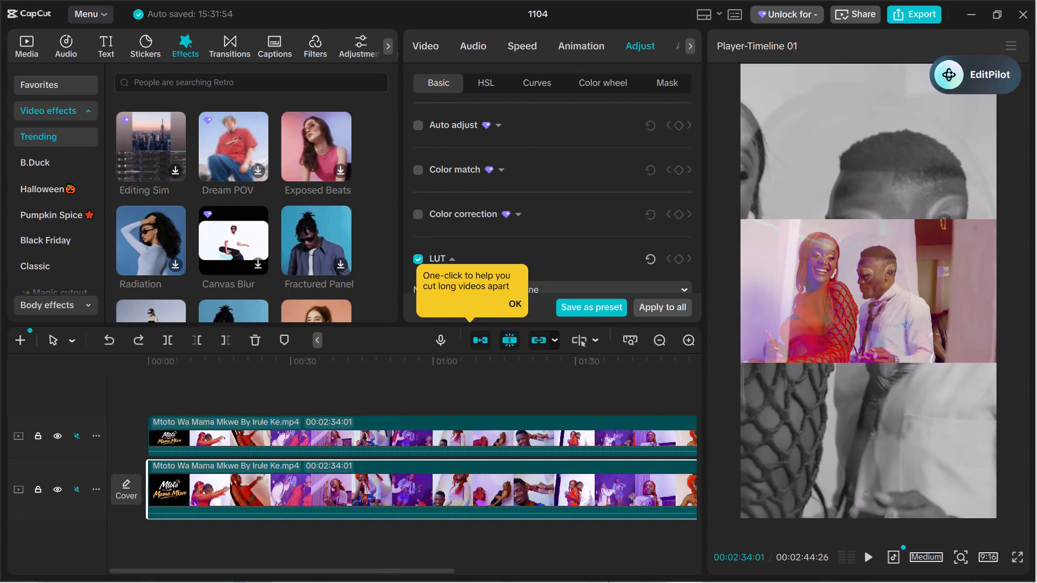
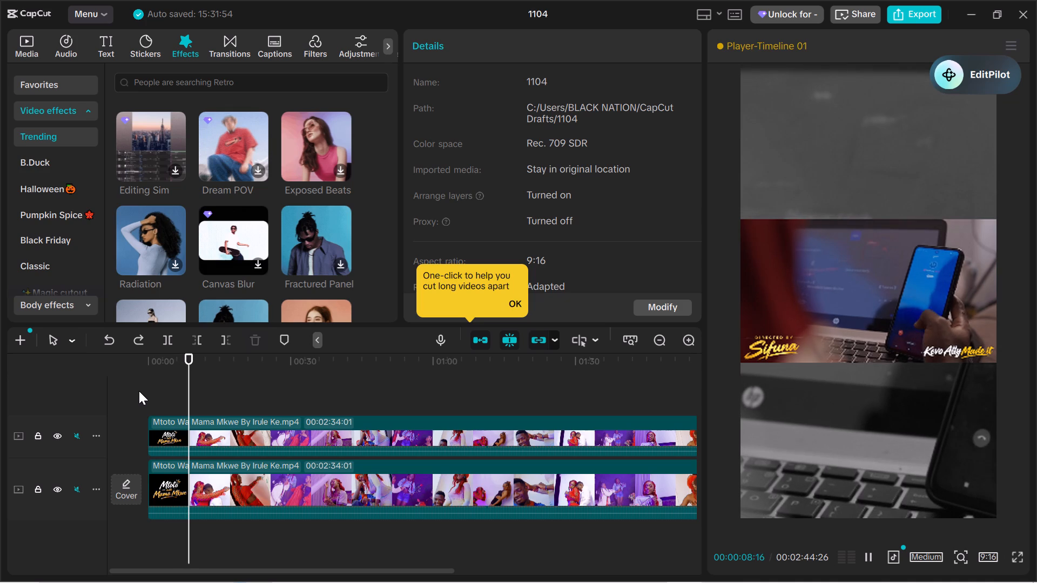
# Raise the contrast of the black-and-white background clip on the lower track to 13 and play back the result.
pyautogui.press('space')
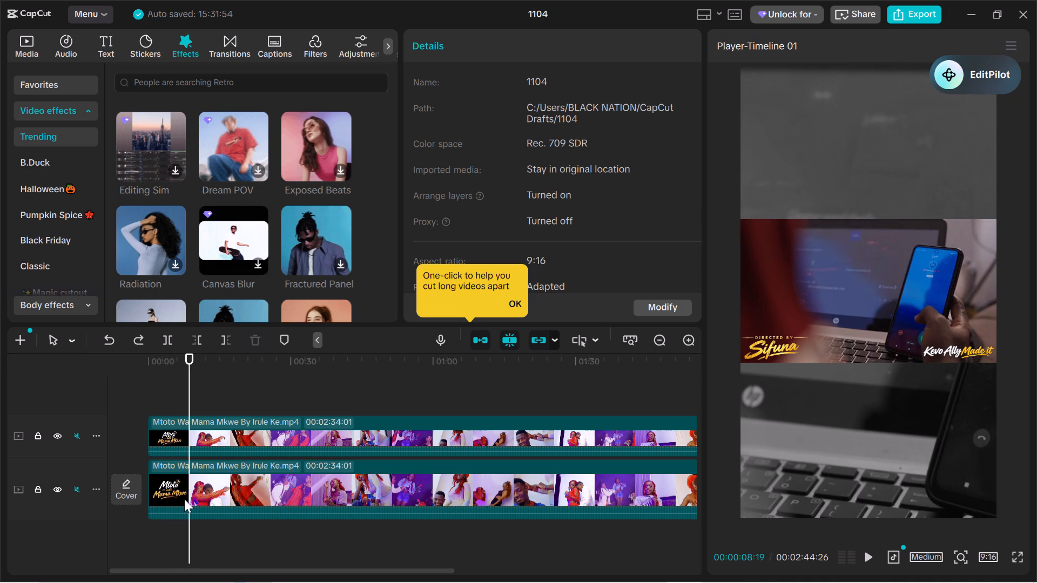
pyautogui.click(432, 490)
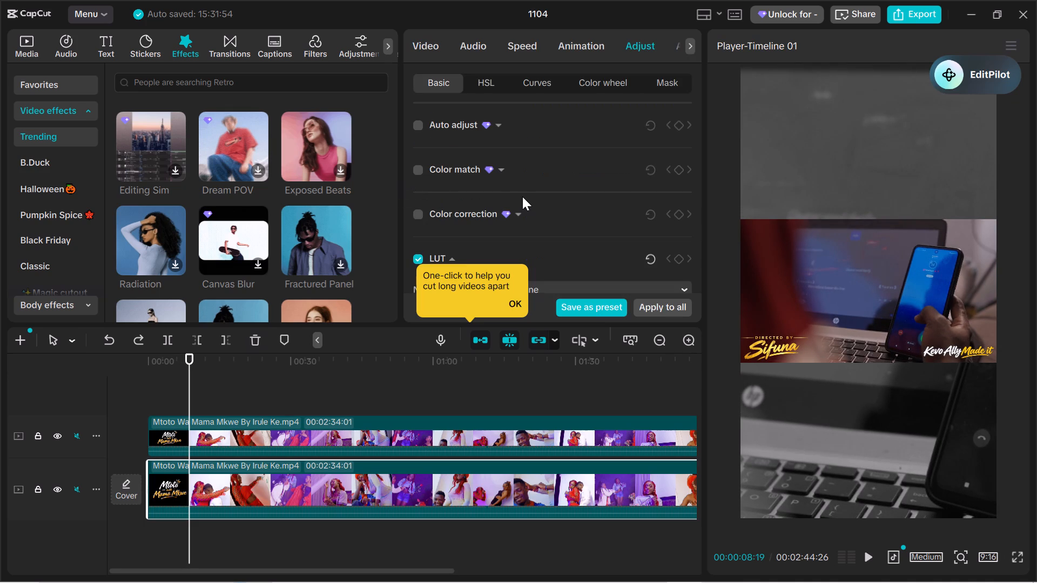
pyautogui.scroll(-3, 522, 196)
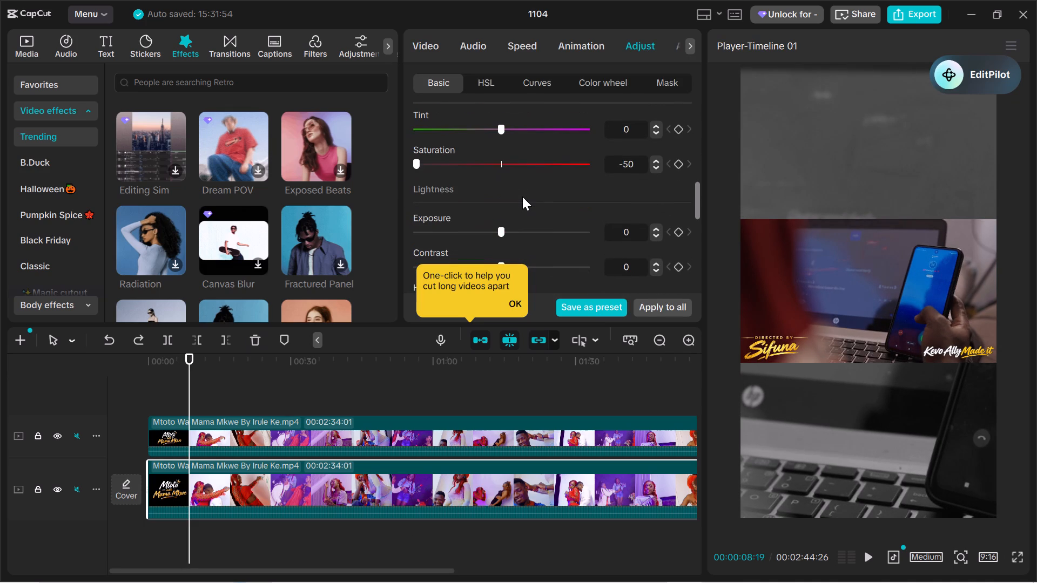
pyautogui.scroll(-2, 522, 196)
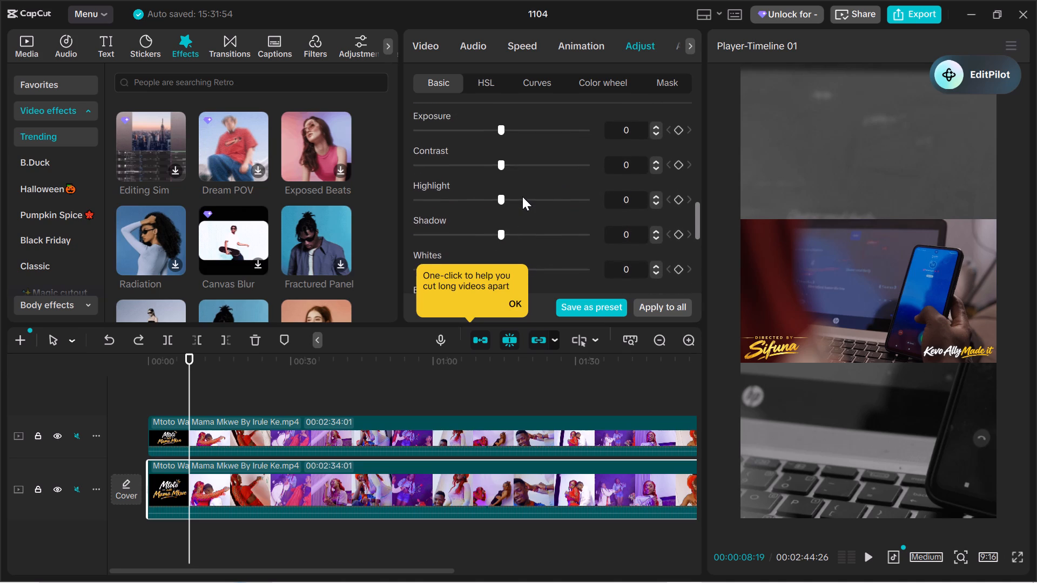
pyautogui.scroll(-1, 522, 196)
pyautogui.moveTo(503, 174); pyautogui.dragTo(520, 174)
pyautogui.press('space')
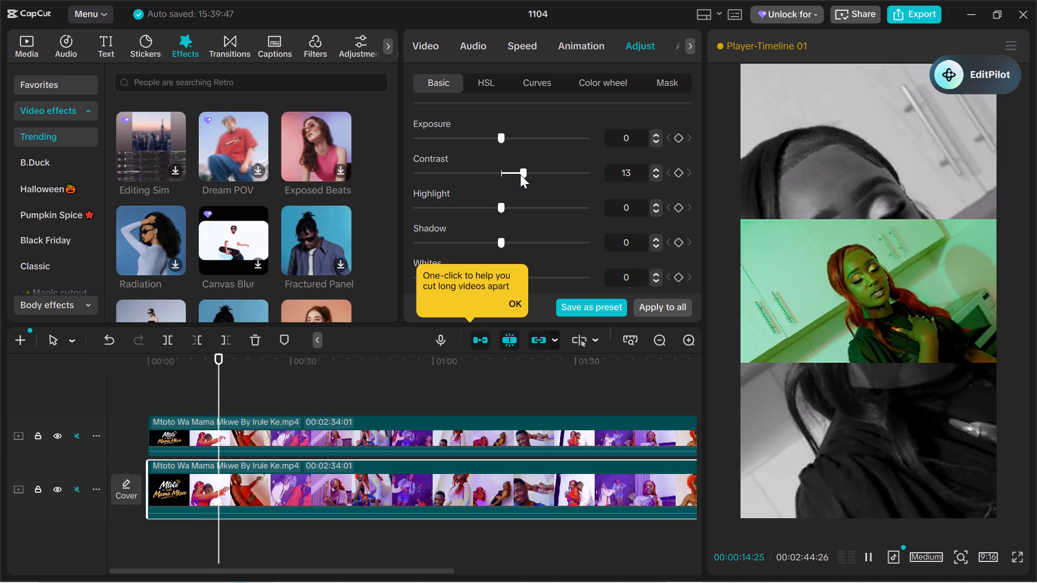
pyautogui.press('space')
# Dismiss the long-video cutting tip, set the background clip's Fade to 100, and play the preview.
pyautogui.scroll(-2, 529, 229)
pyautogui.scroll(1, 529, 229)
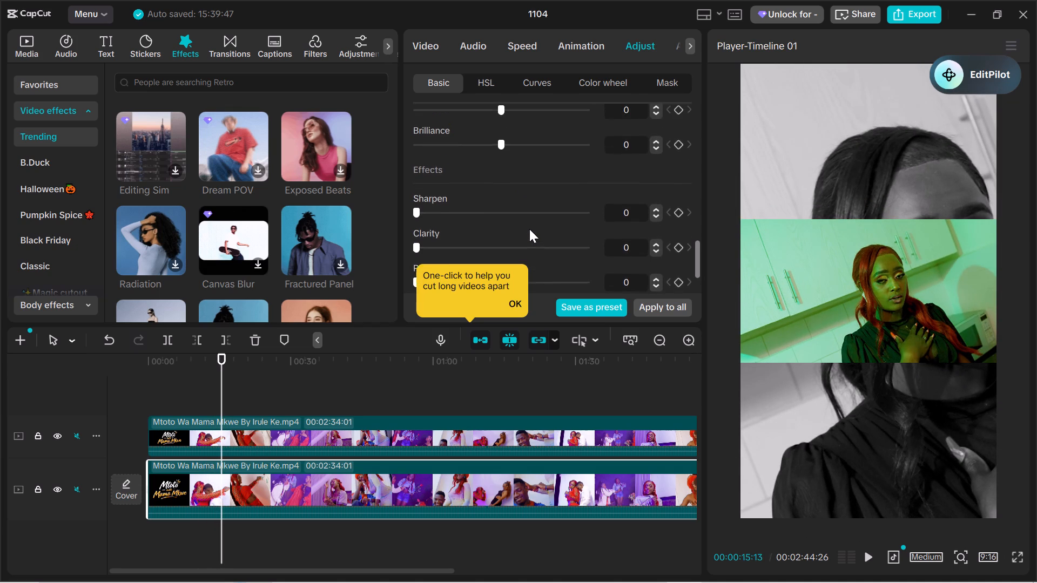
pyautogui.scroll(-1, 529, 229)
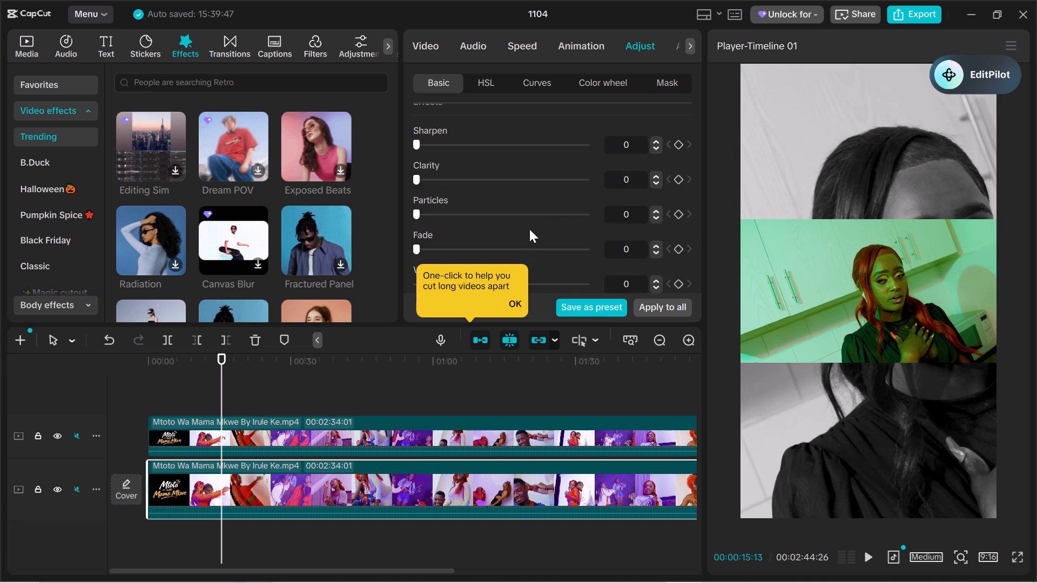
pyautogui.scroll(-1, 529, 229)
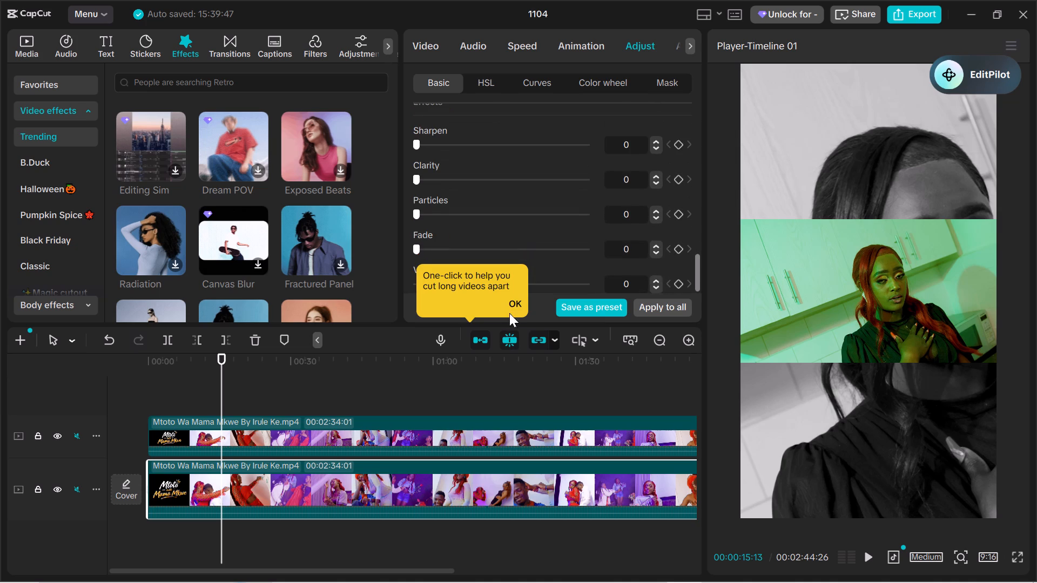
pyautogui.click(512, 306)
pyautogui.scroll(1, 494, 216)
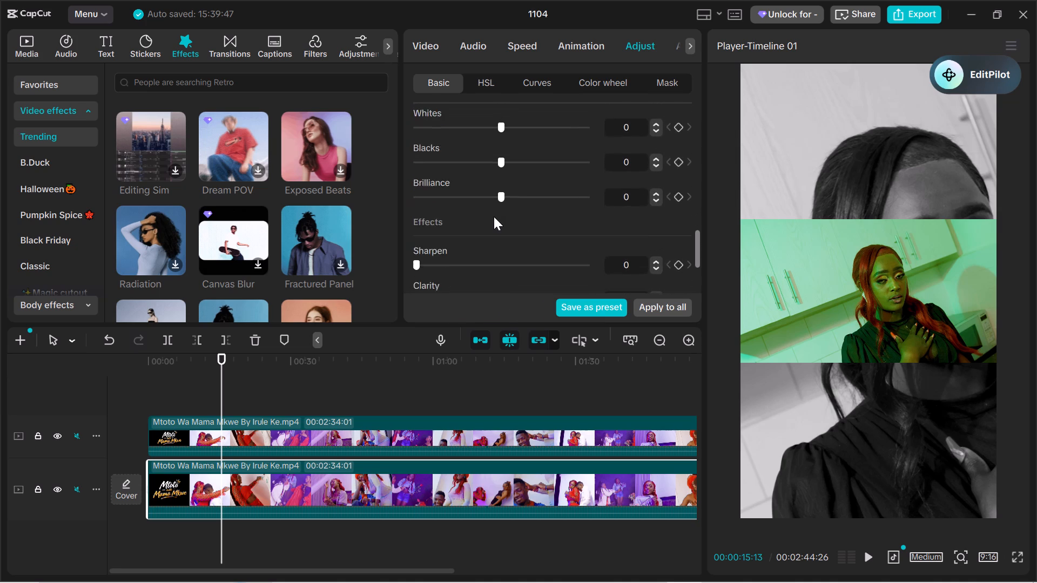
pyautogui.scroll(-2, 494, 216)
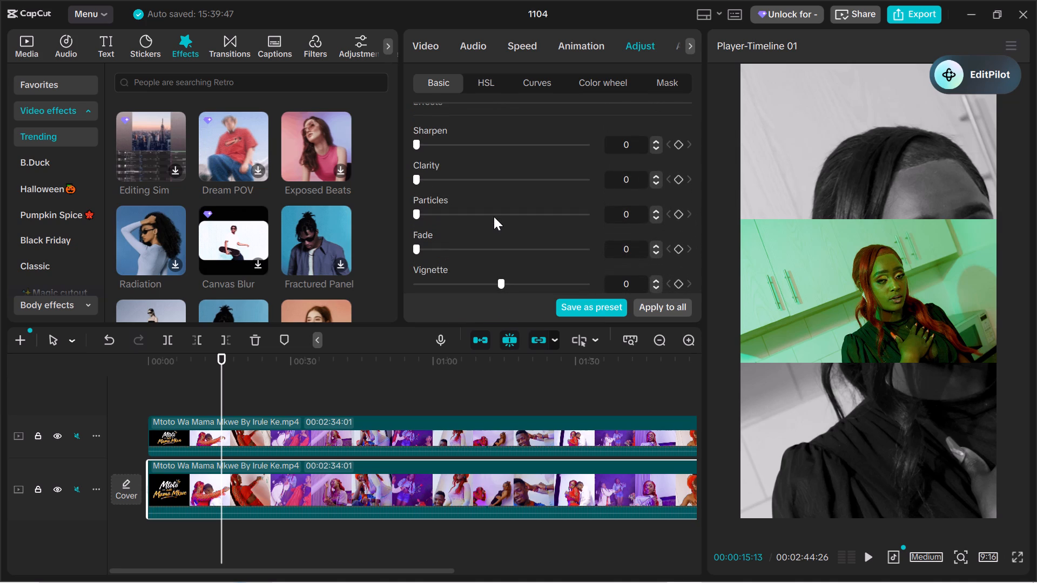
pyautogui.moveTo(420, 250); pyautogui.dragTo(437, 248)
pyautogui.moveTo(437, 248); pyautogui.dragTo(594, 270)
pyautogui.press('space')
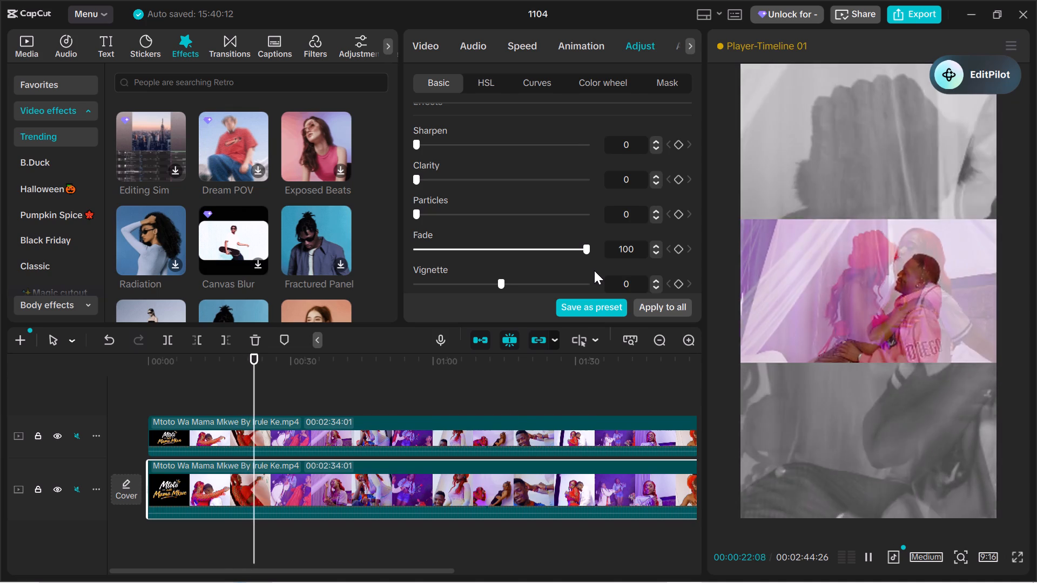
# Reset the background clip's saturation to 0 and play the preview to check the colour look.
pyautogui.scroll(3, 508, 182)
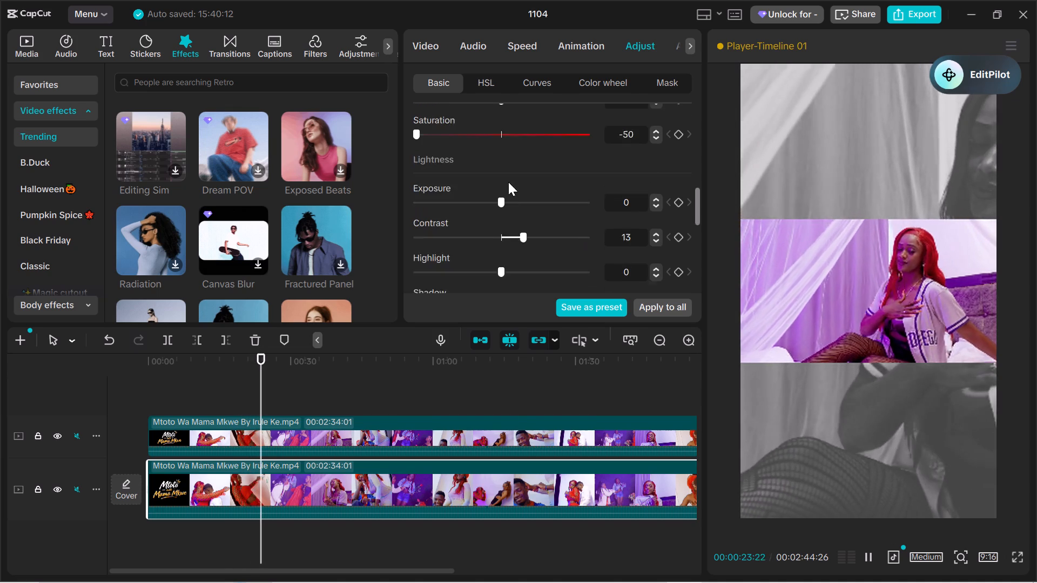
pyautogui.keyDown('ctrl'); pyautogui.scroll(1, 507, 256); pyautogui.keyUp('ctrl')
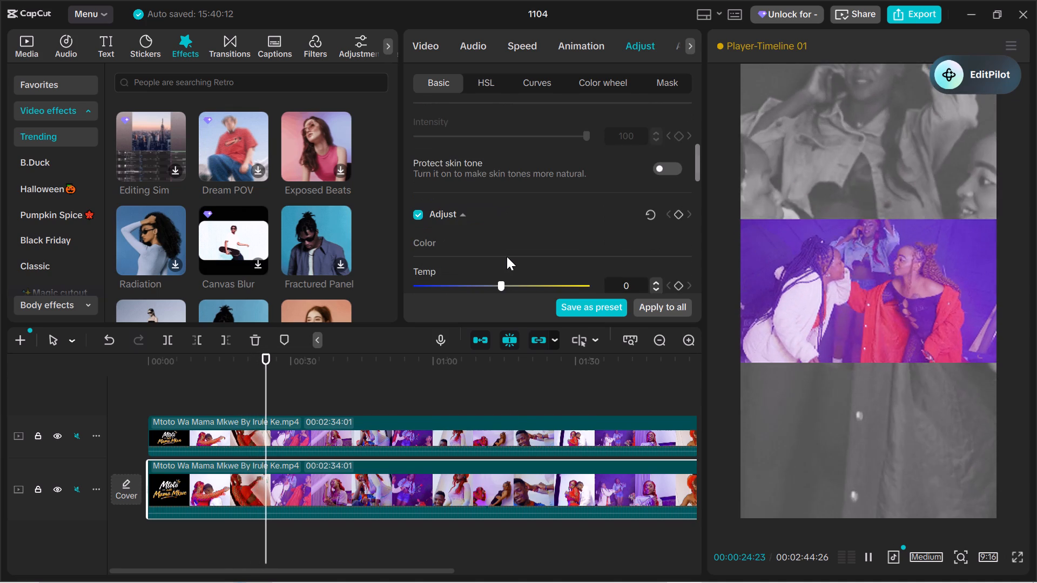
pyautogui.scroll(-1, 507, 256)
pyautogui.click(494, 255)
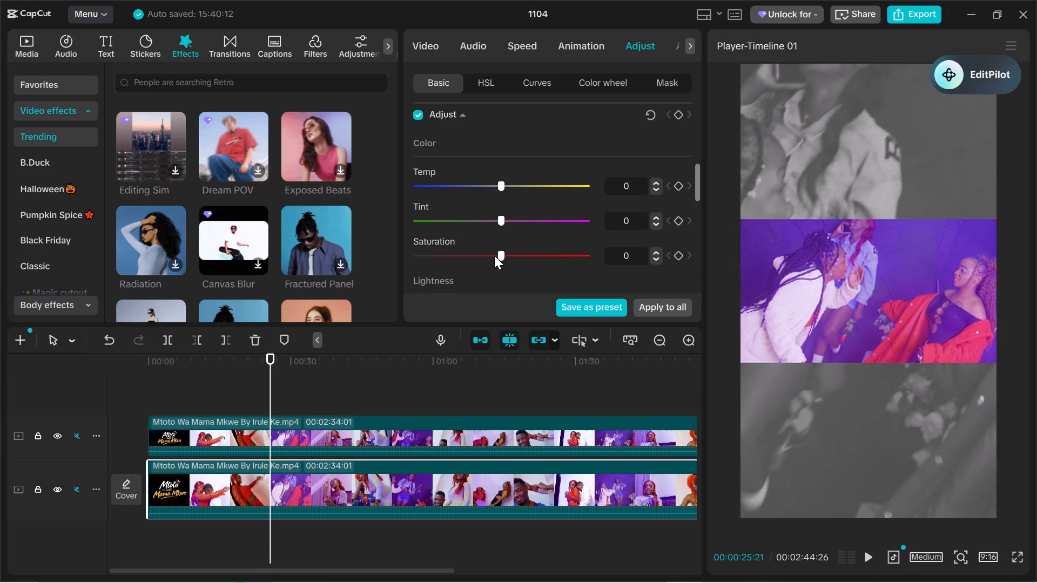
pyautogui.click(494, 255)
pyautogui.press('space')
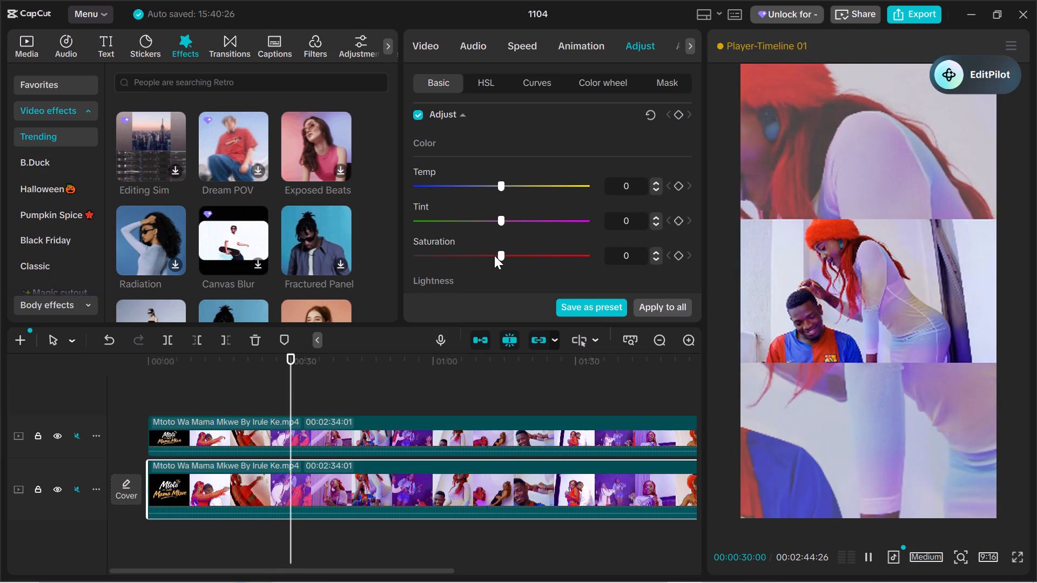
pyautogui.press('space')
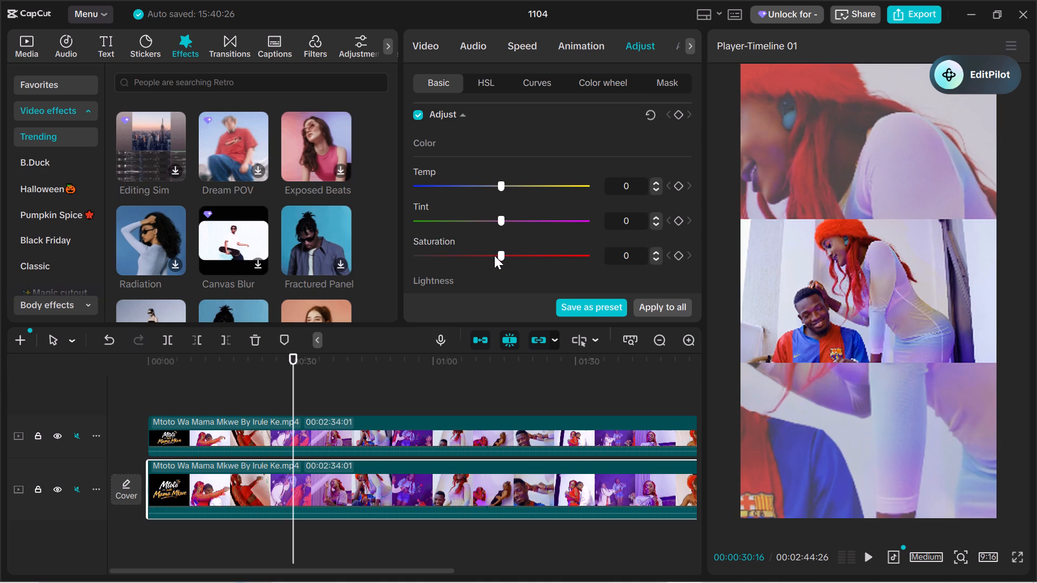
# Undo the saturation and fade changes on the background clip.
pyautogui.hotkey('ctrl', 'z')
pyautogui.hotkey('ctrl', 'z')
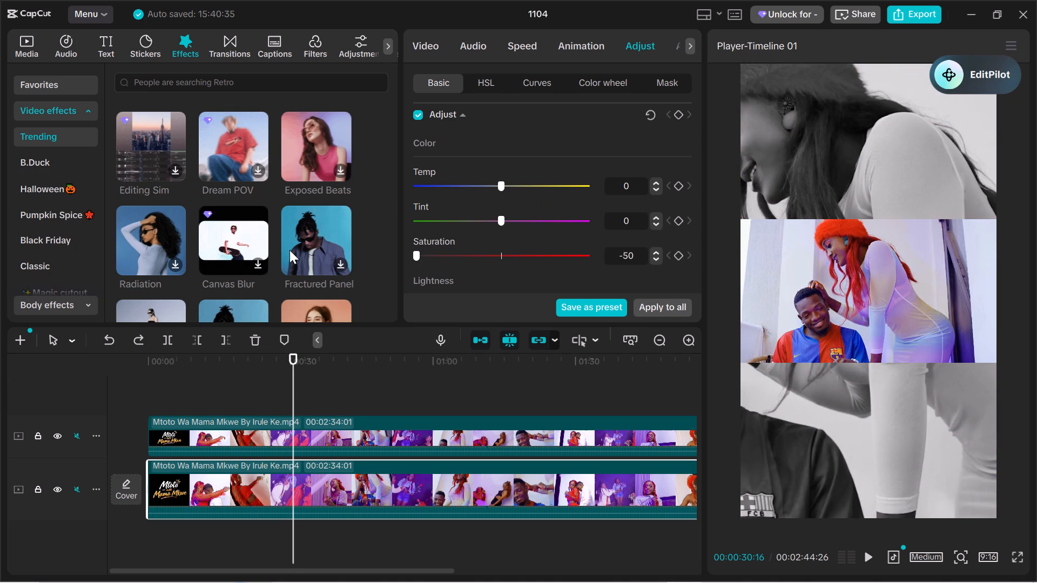
# Browse the Trending video effects for one that suits the edit.
pyautogui.scroll(-1, 299, 253)
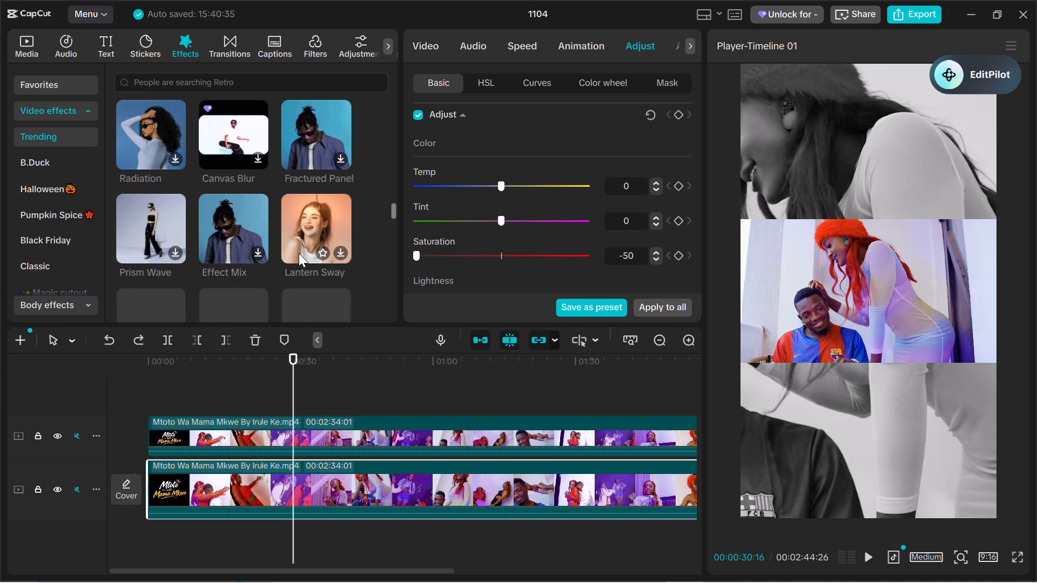
pyautogui.scroll(-1, 299, 253)
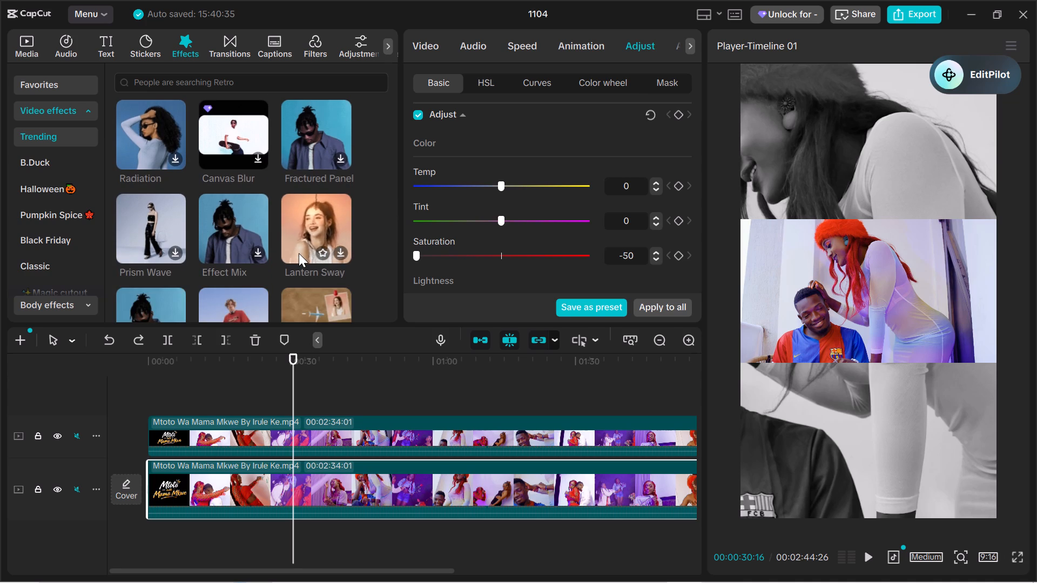
pyautogui.scroll(-1, 299, 253)
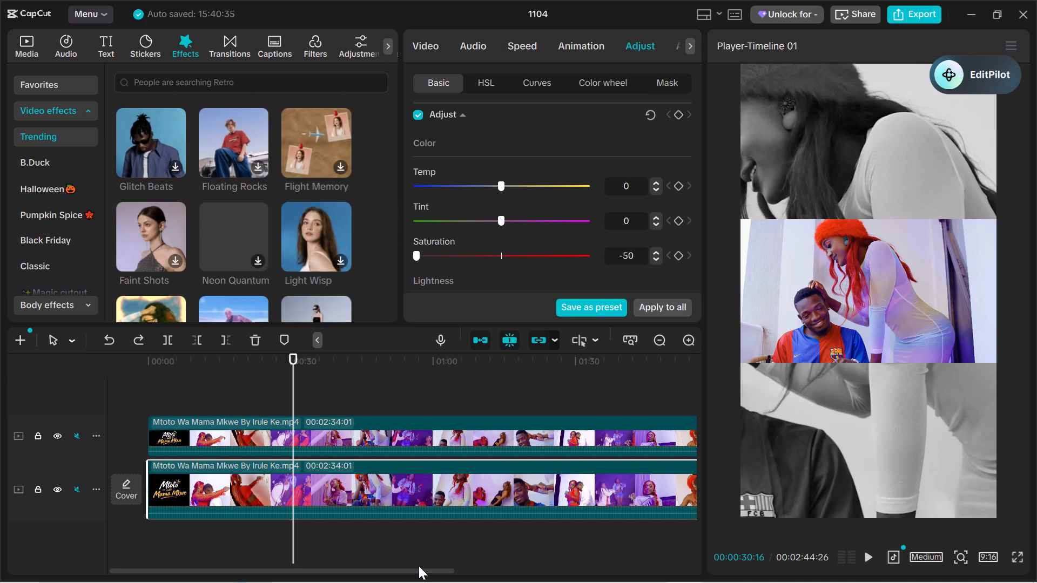
pyautogui.scroll(-1, 304, 335)
pyautogui.scroll(-2, 258, 233)
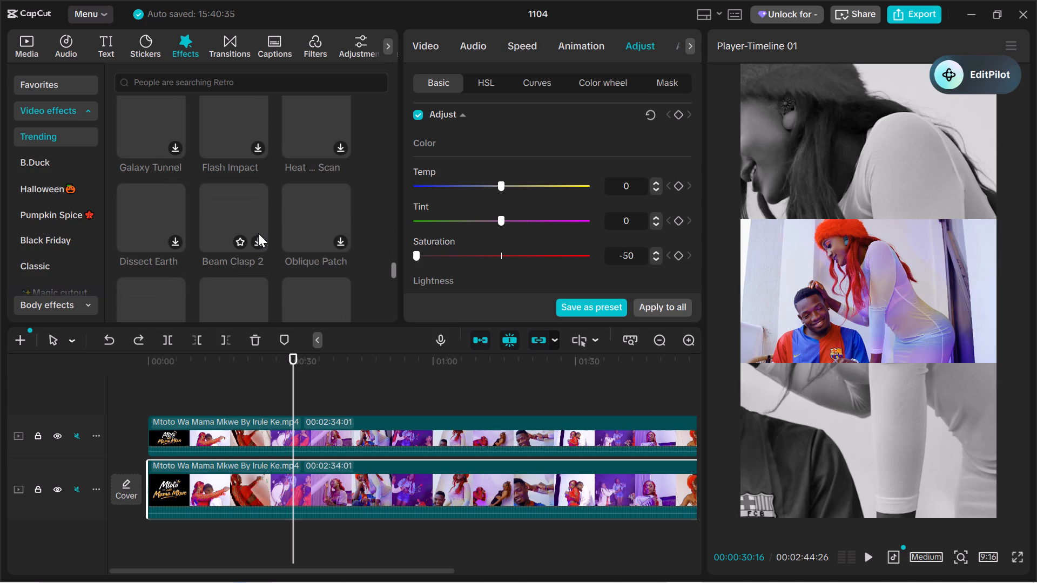
pyautogui.scroll(-1, 258, 233)
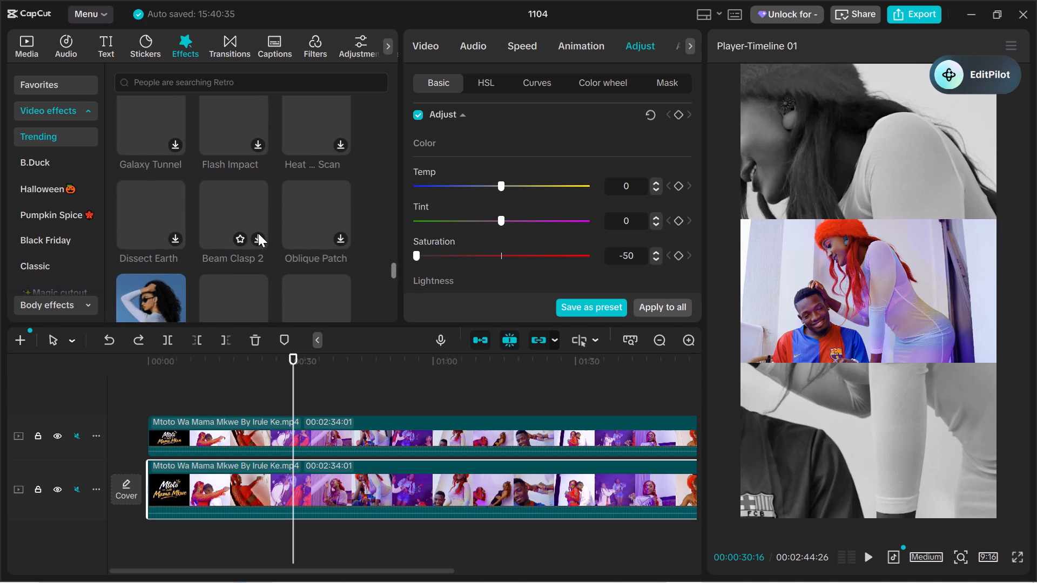
pyautogui.scroll(-1, 258, 233)
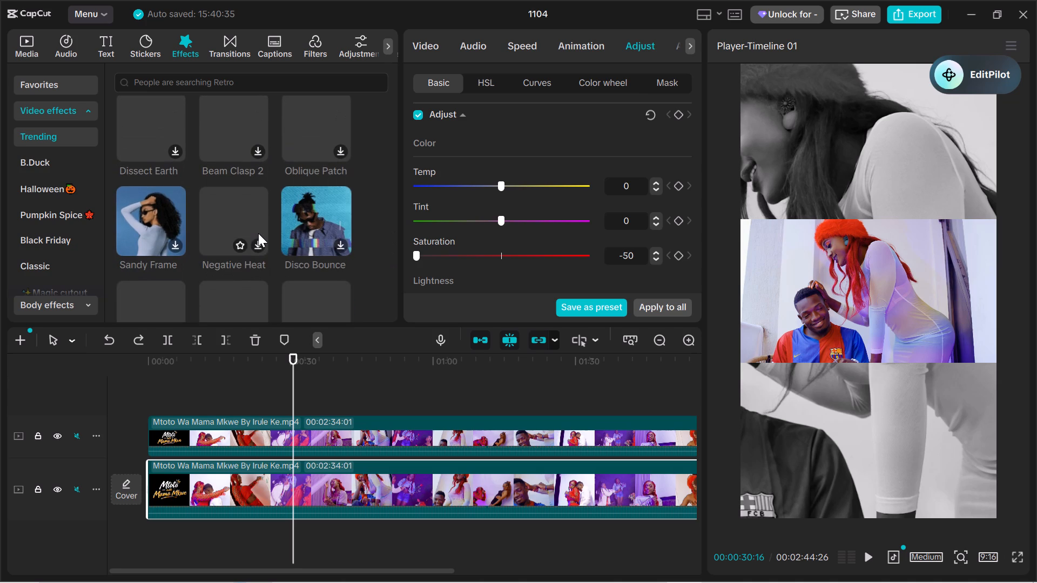
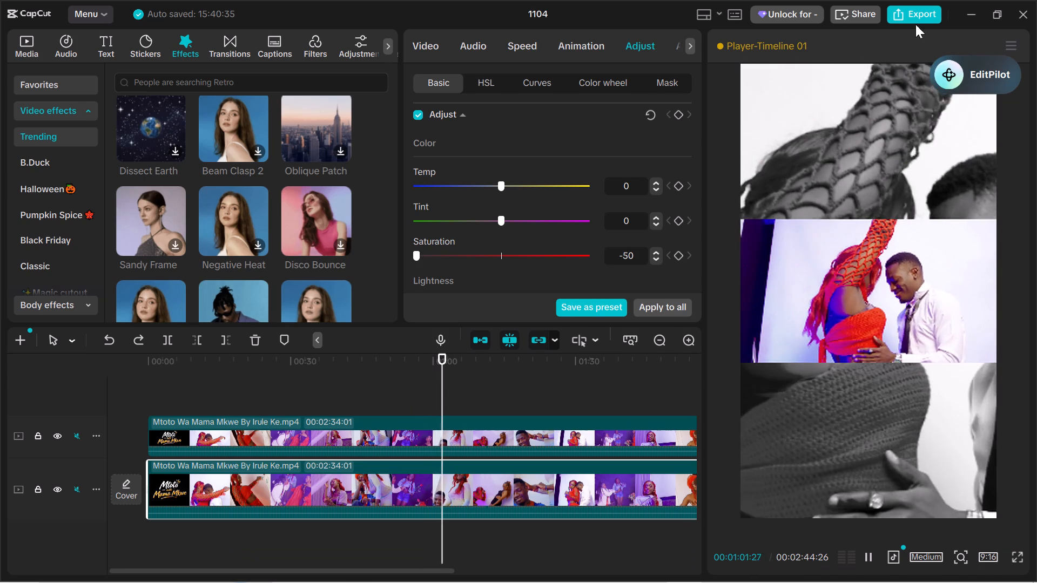
# Open the export settings for the project and choose the Desktop as the export folder.
pyautogui.click(896, 12)
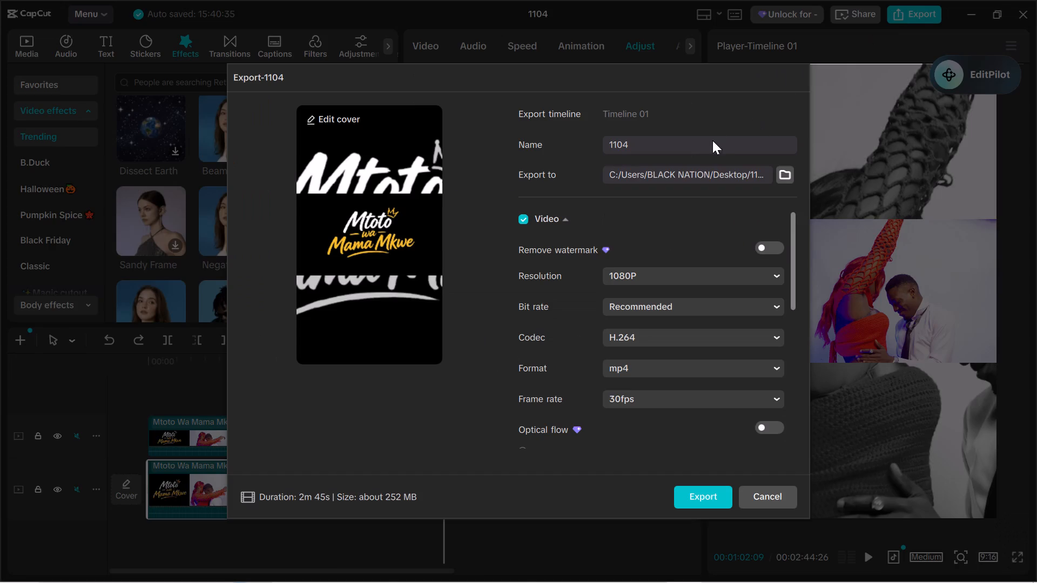
pyautogui.doubleClick(675, 151)
pyautogui.click(676, 178)
pyautogui.doubleClick(676, 178)
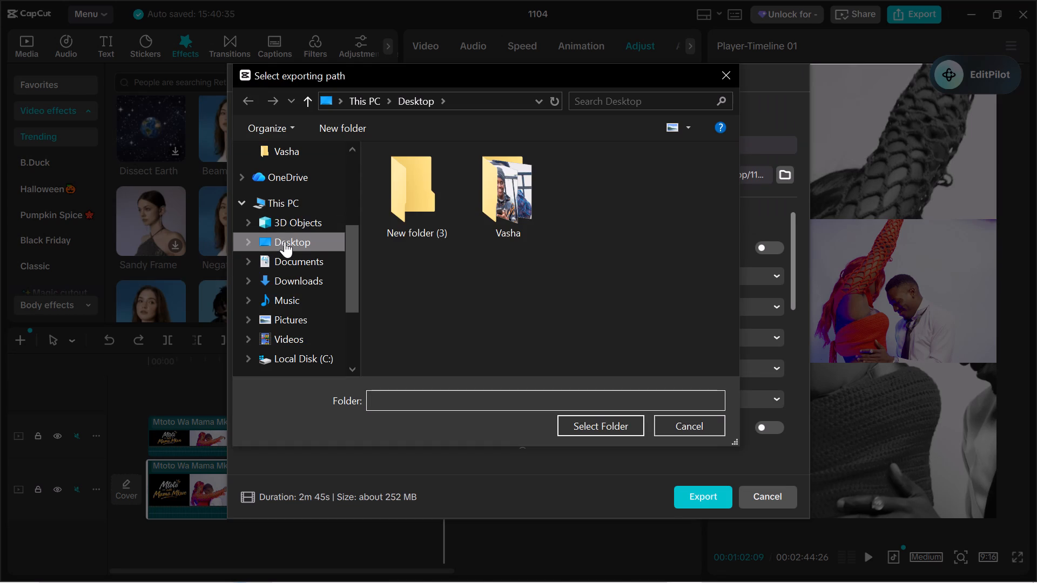
pyautogui.click(285, 241)
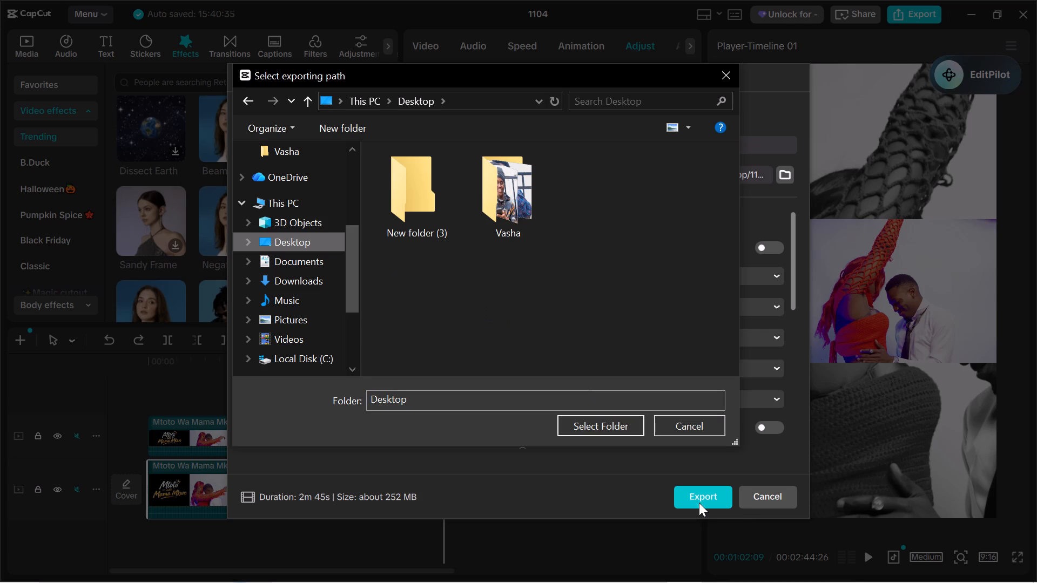
pyautogui.click(699, 503)
pyautogui.click(582, 425)
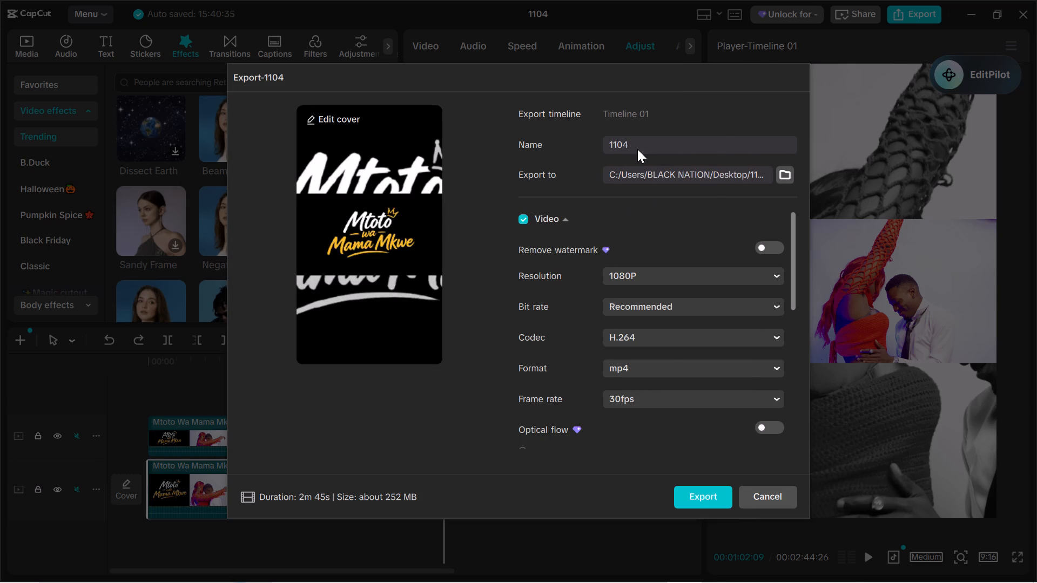
# Replace the export name with "reel".
pyautogui.press('BackSpace')
pyautogui.press('BackSpace')
pyautogui.press('BackSpace')
pyautogui.press('BackSpace')
pyautogui.press('BackSpace')
pyautogui.press('BackSpace')
pyautogui.press('BackSpace')
pyautogui.press('BackSpace')
pyautogui.press('BackSpace')
pyautogui.press('BackSpace')
pyautogui.press('BackSpace')
pyautogui.press('BackSpace')
pyautogui.write('reel')
pyautogui.press('Return')
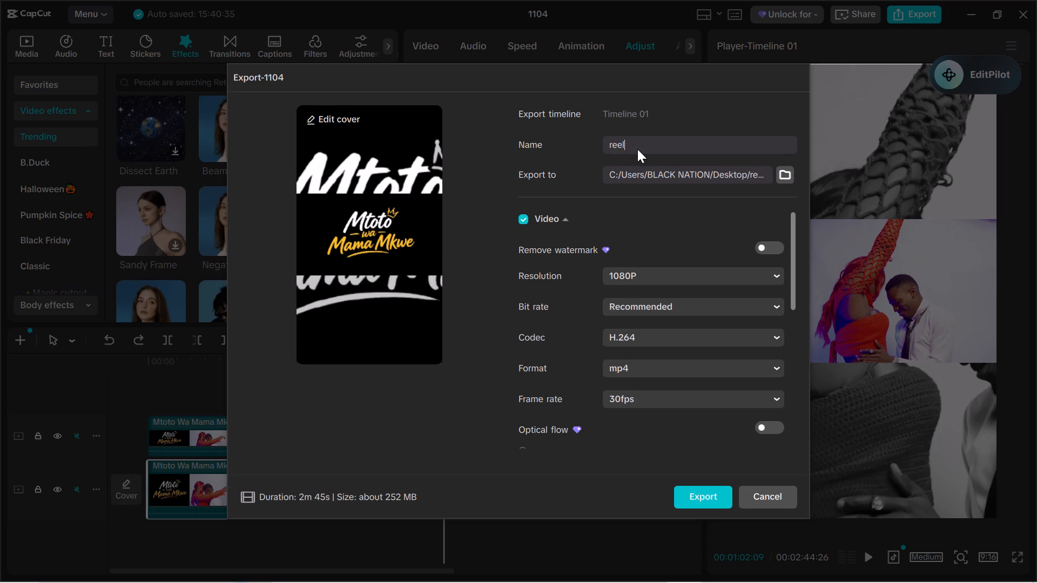